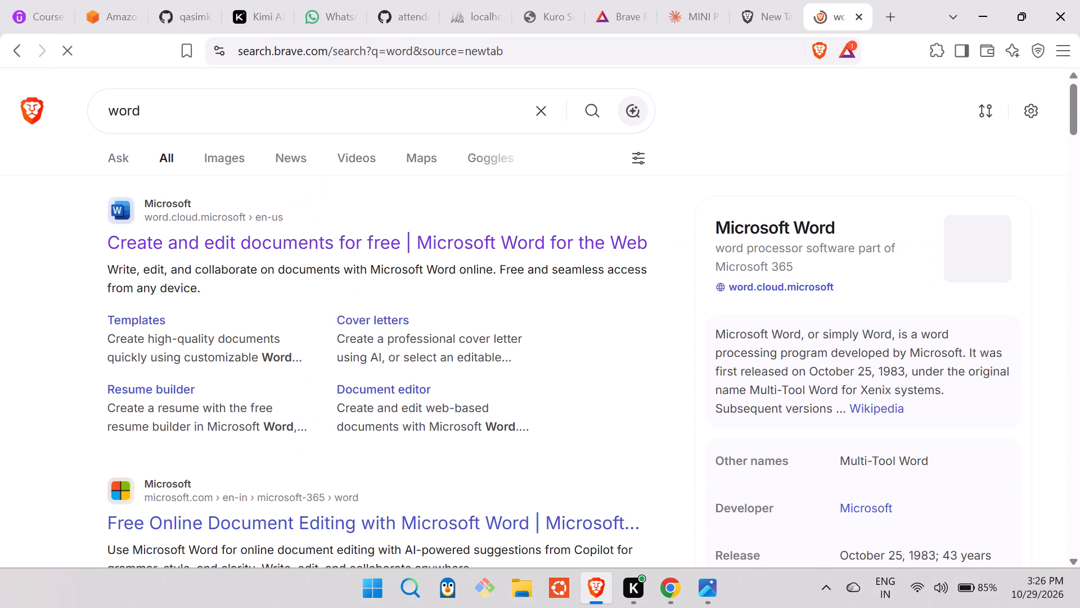
left_click(555, 223)
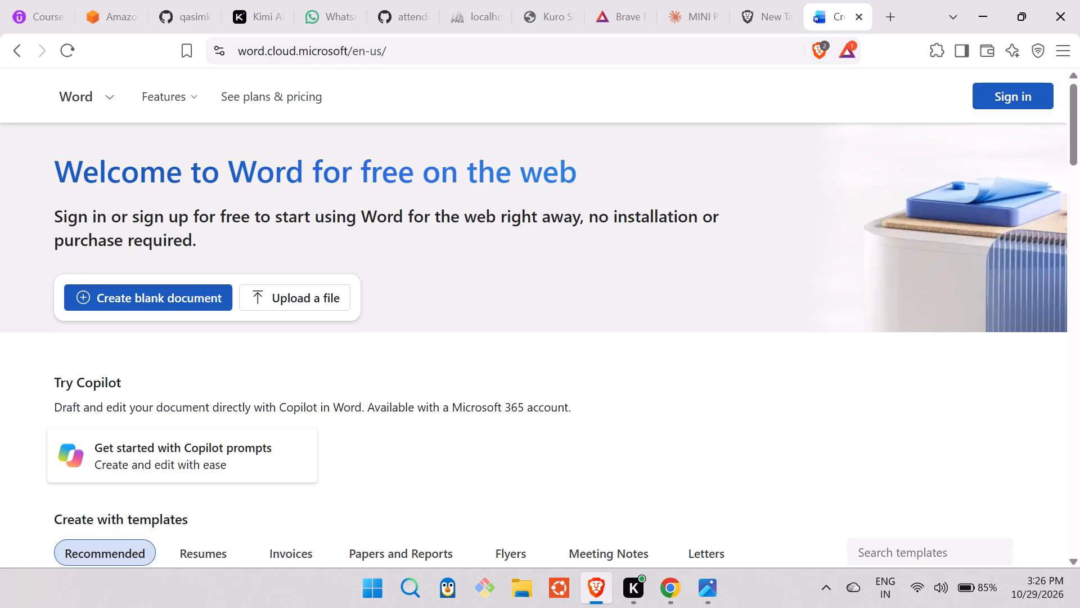
Look over the document creation options and templates on the Word for the web start page.
scroll(397, 355, "down", 1)
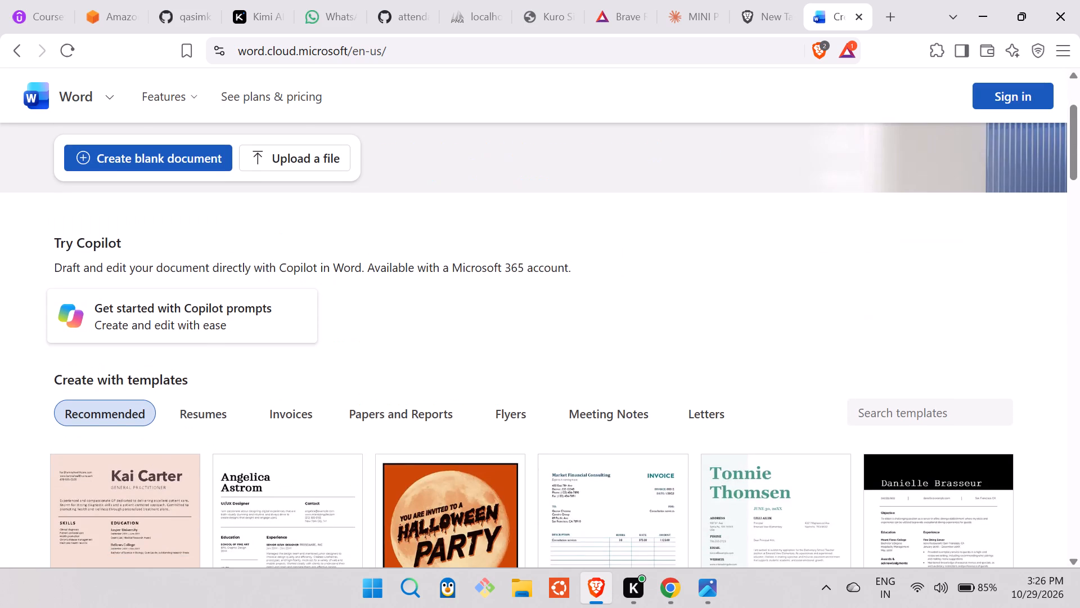
scroll(397, 355, "down", 1)
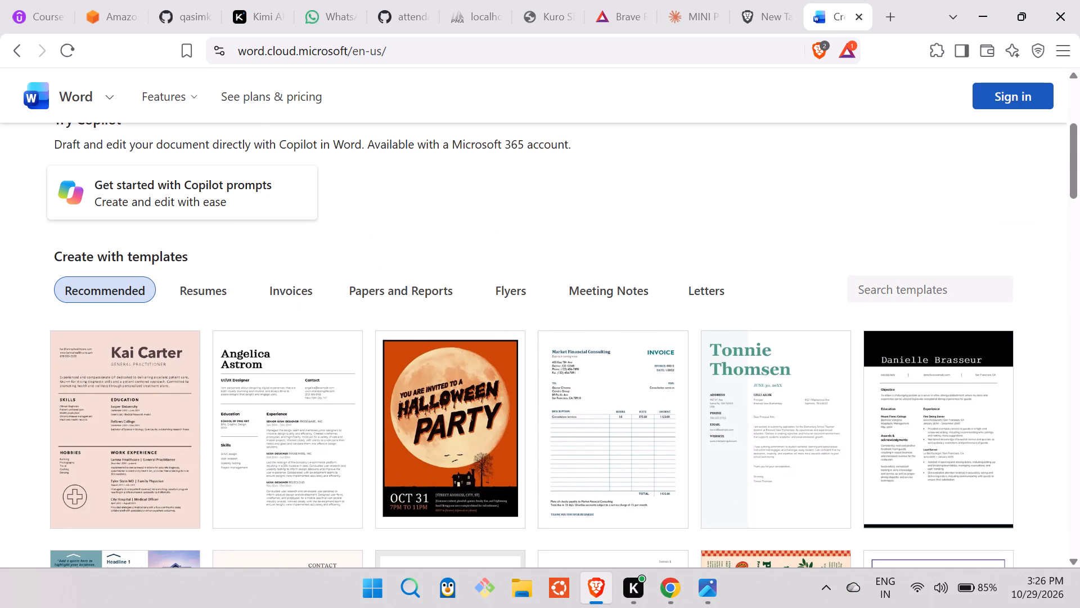
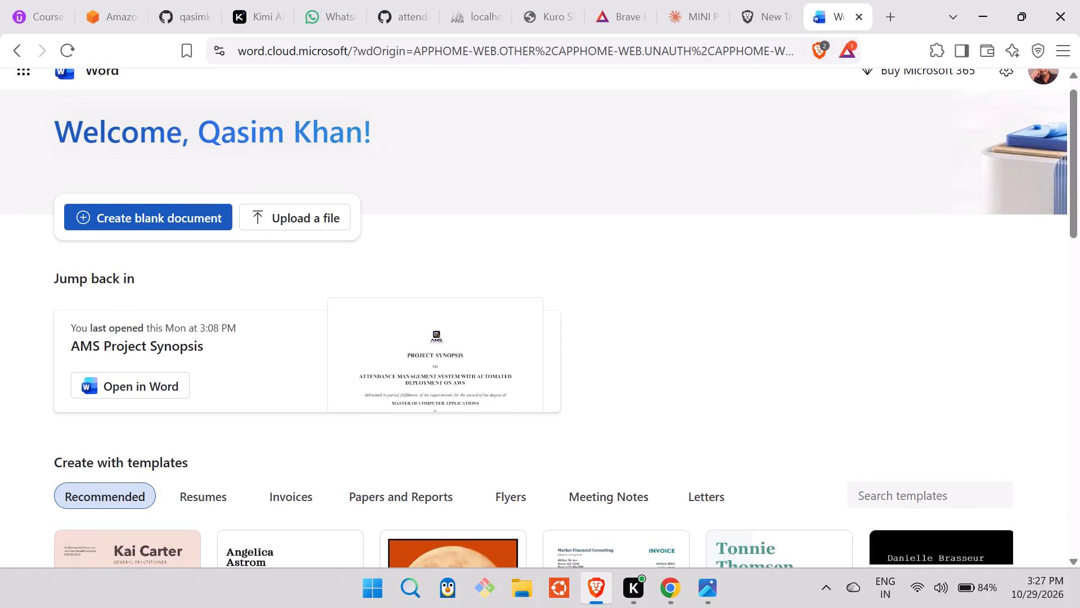
Open the recent AMS Project Synopsis document.
scroll(617, 386, "down", 1)
left_click(468, 358)
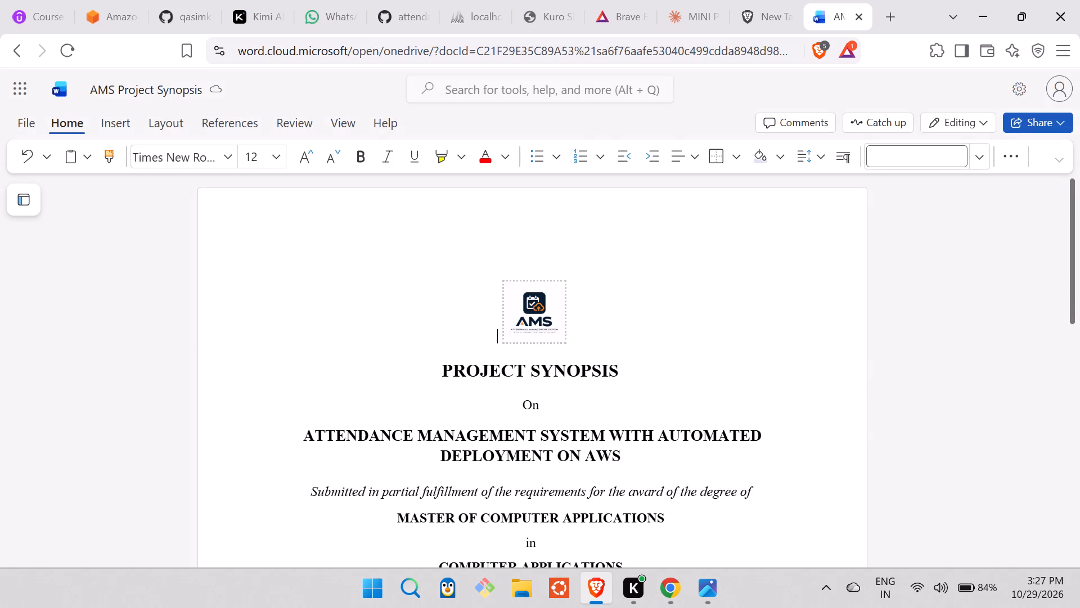
Move the AMS logo from above the PROJECT SYNOPSIS heading to its own line below the project title.
left_click(541, 315)
left_click_drag(541, 315, 541, 319)
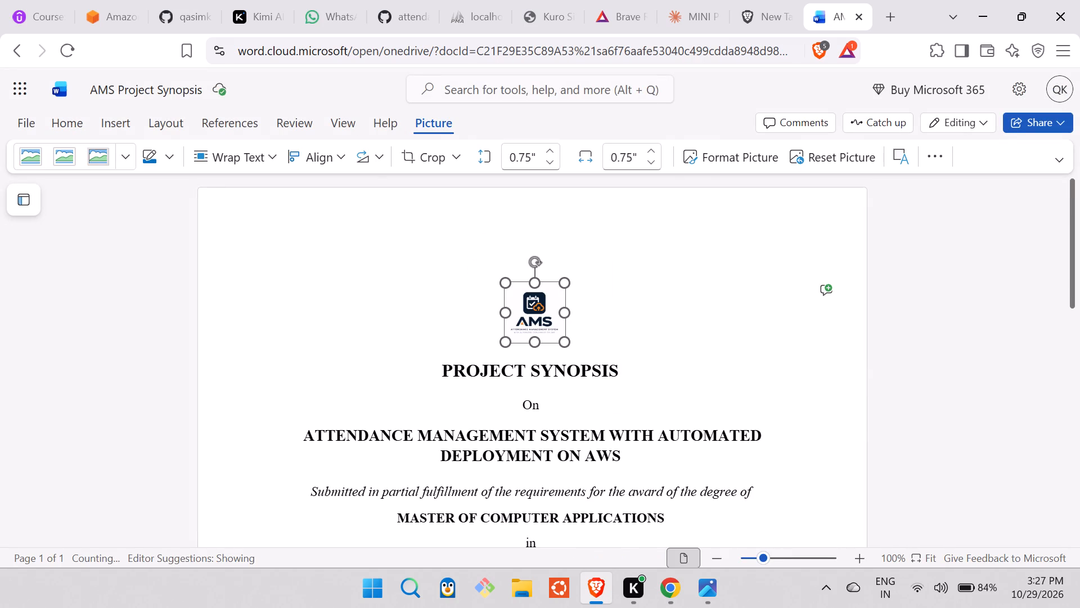
left_click_drag(541, 319, 535, 470)
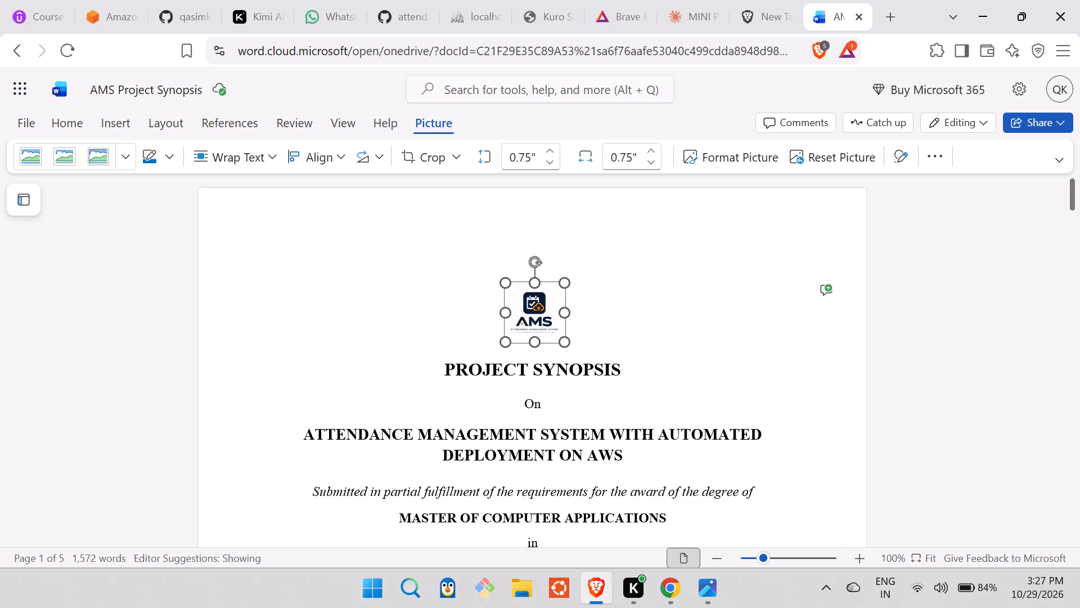
left_click_drag(546, 318, 627, 457)
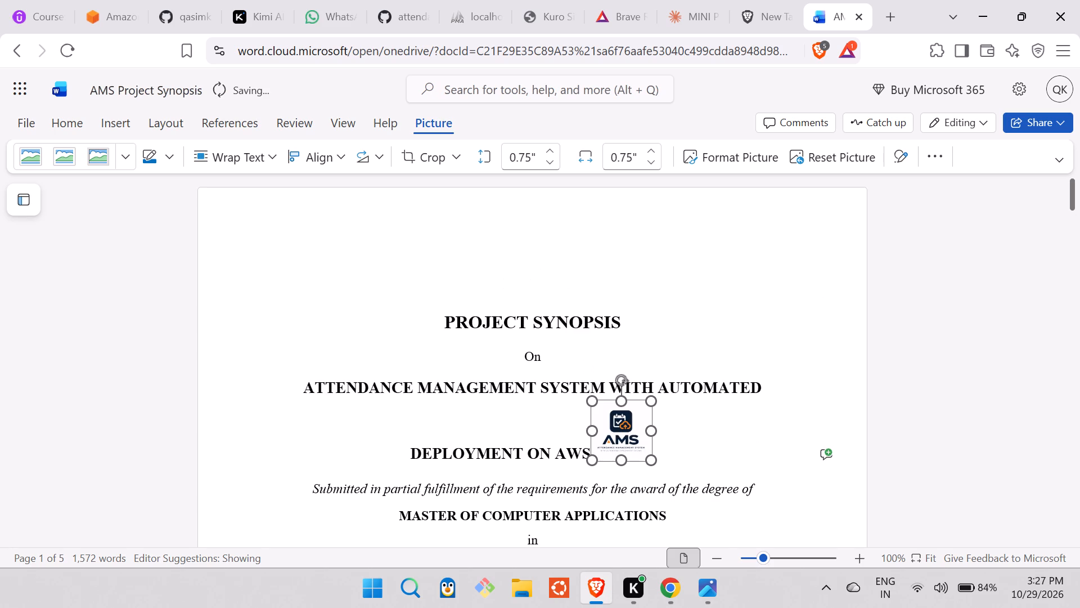
left_click(585, 453)
key("Right")
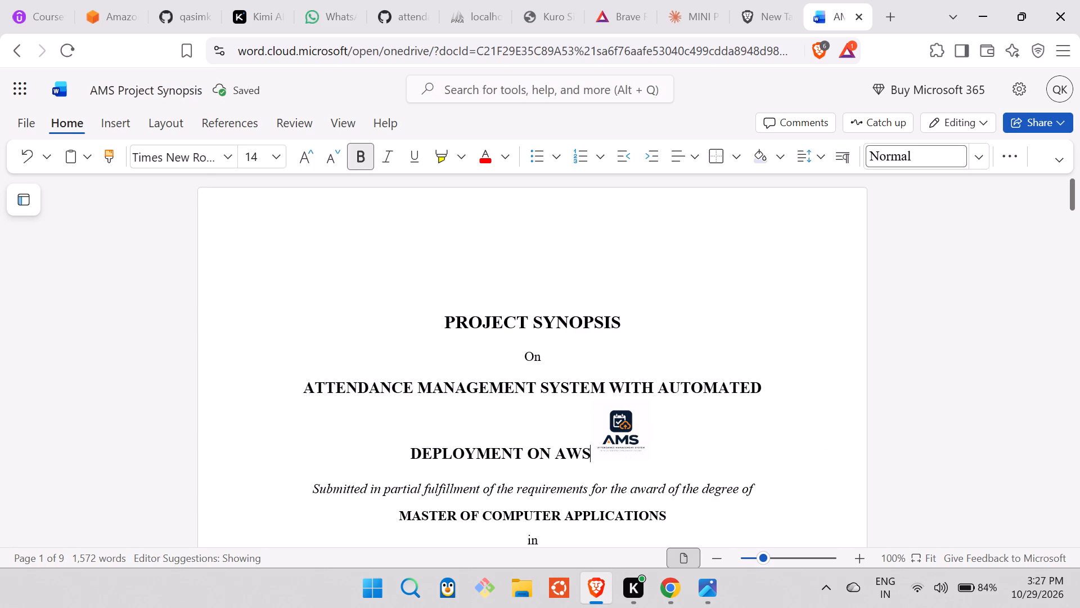
key("Return")
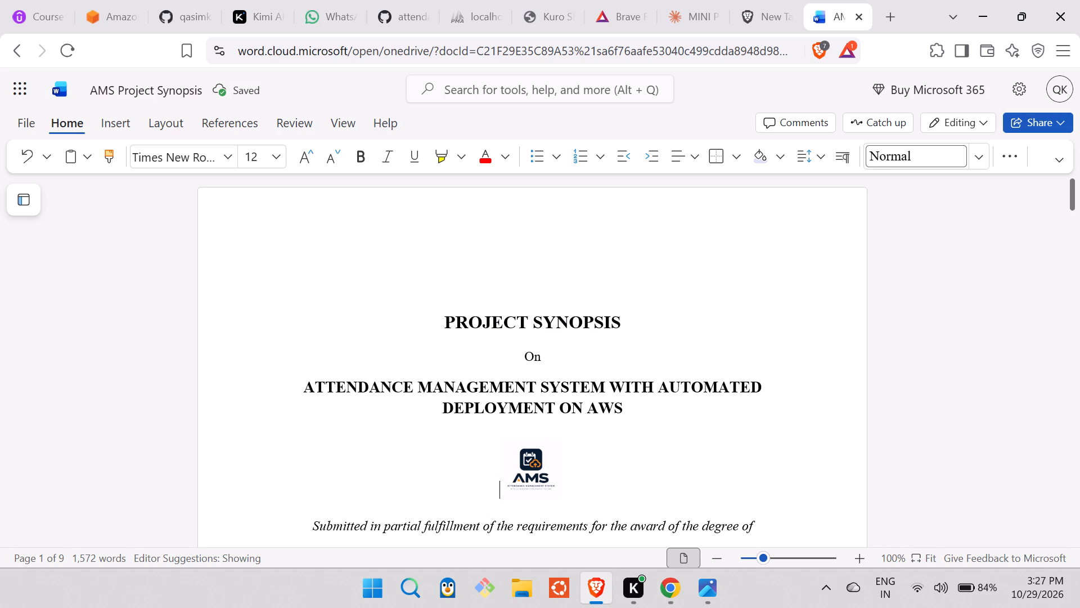
Insert the vbspu_logo picture from the device's Downloads folder on the empty line above the PROJECT SYNOPSIS heading.
scroll(321, 455, "down", 2)
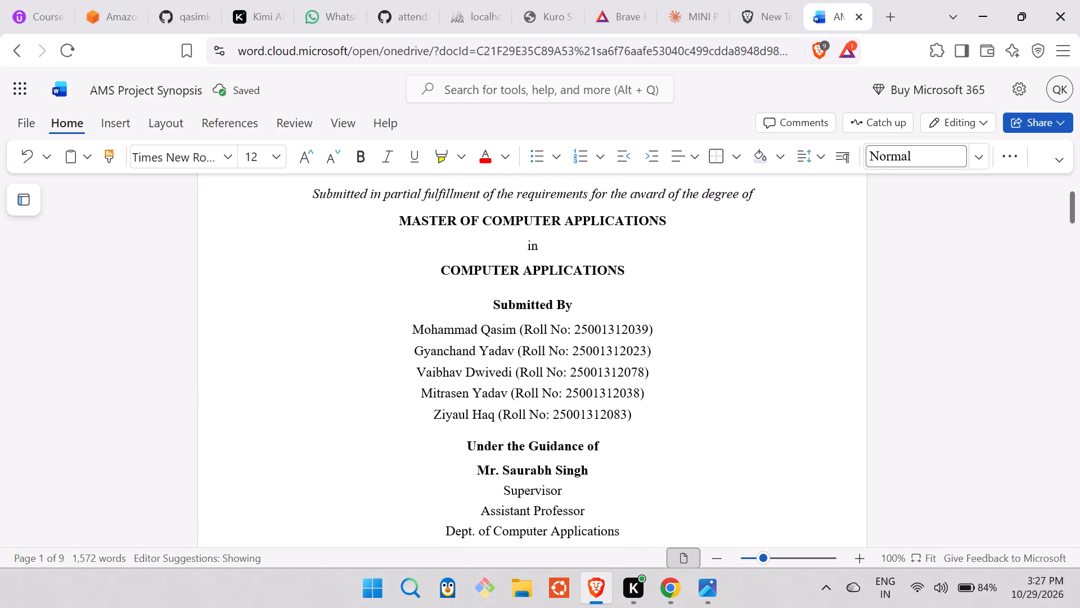
scroll(321, 455, "down", 2)
scroll(321, 455, "up", 2)
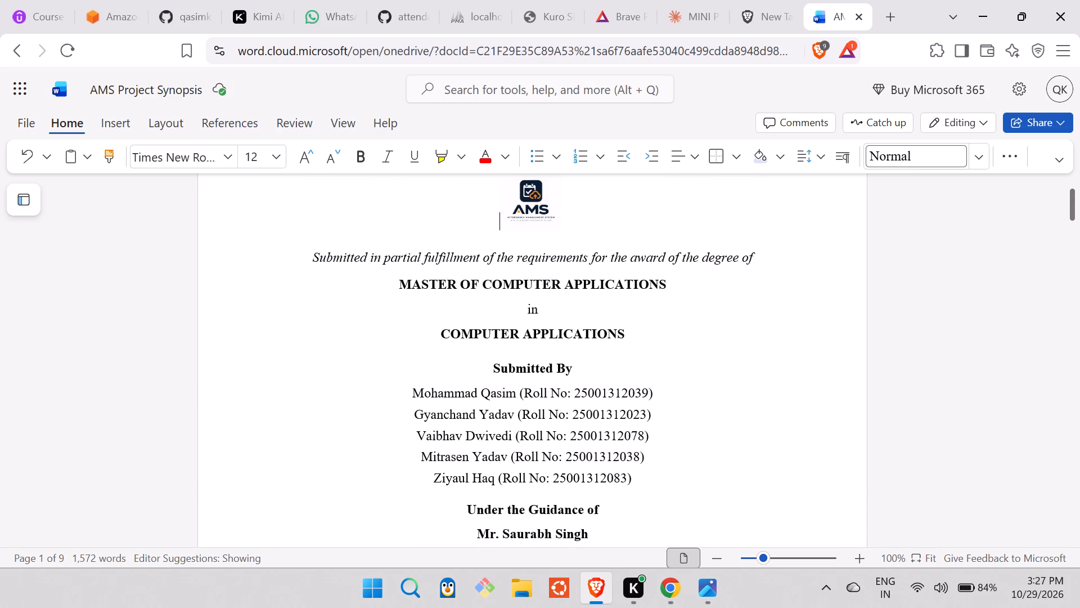
scroll(321, 455, "up", 2)
left_click(508, 282)
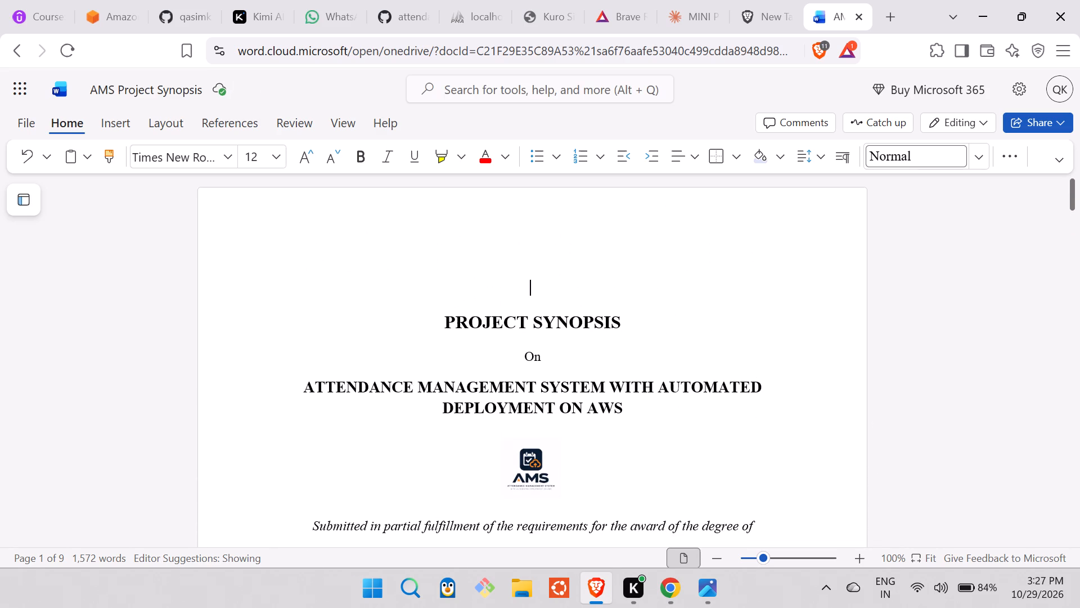
left_click(121, 130)
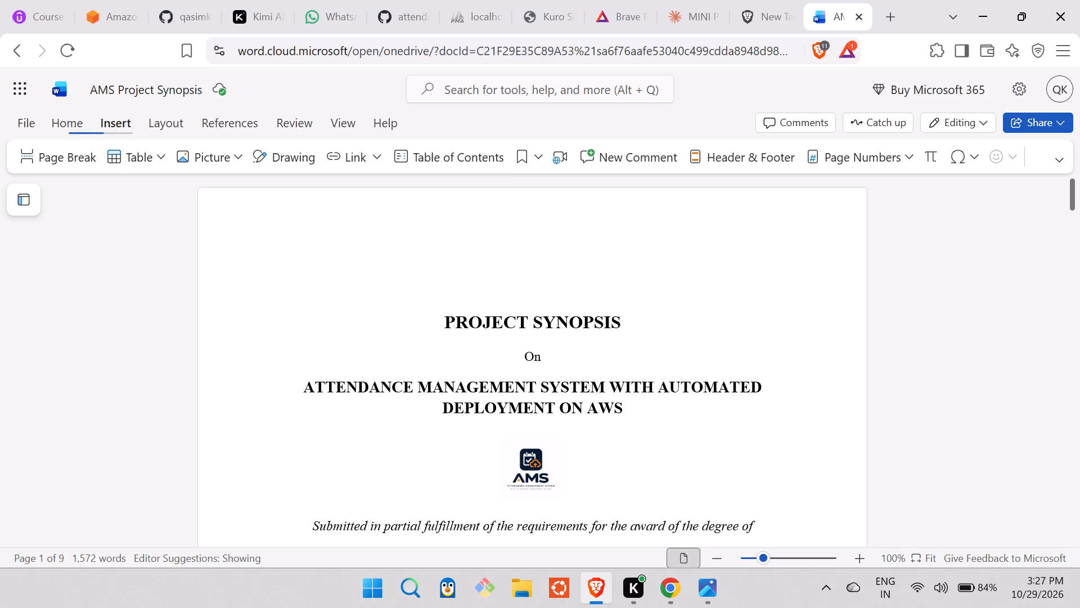
left_click(219, 152)
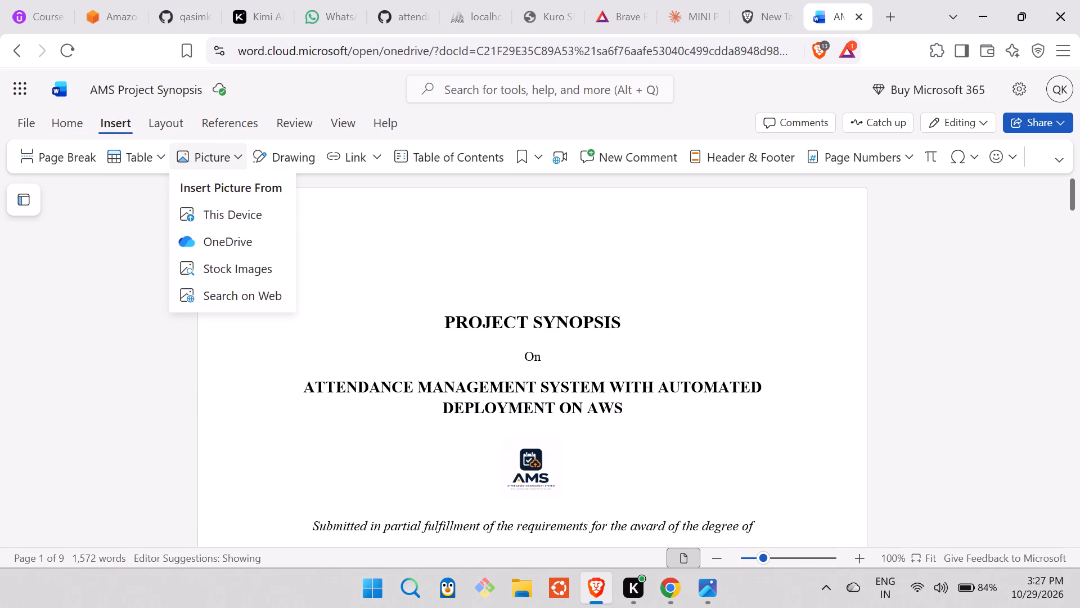
left_click(242, 212)
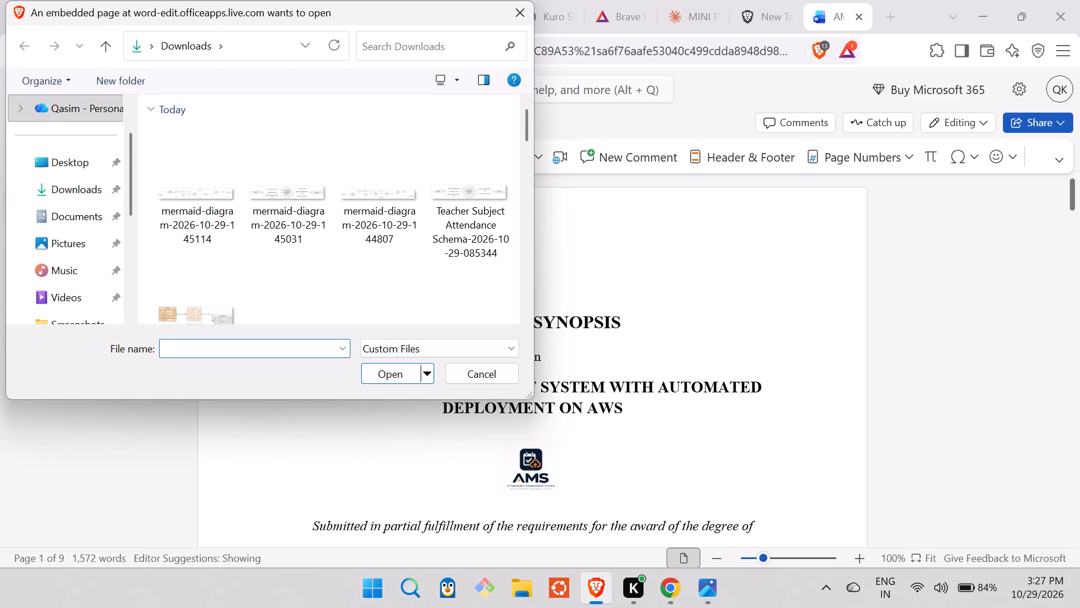
scroll(319, 269, "down", 2)
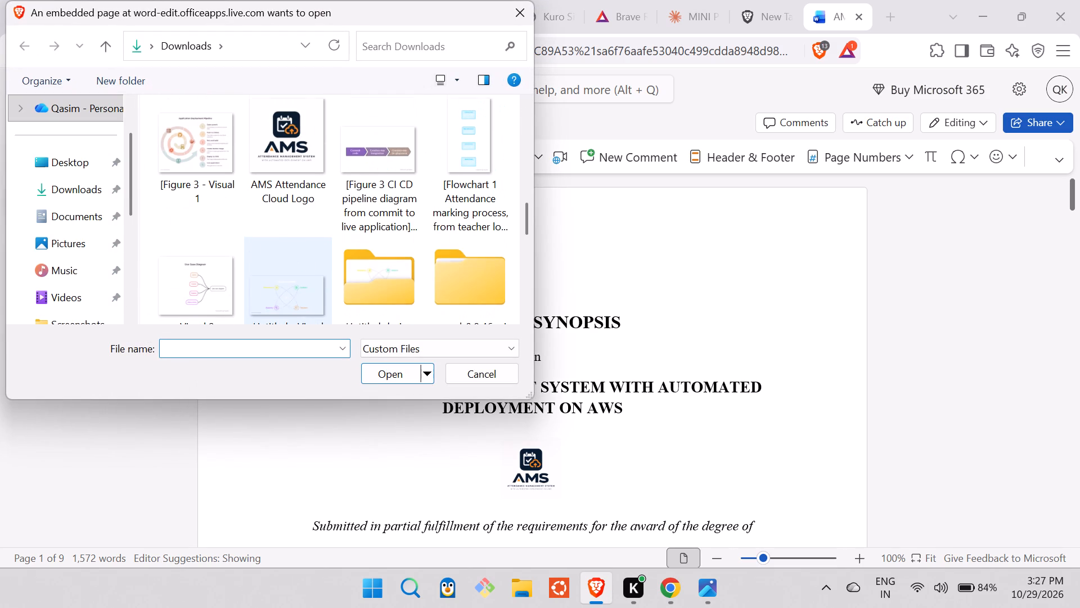
scroll(319, 269, "down", 1)
left_click(319, 269)
scroll(319, 269, "up", 1)
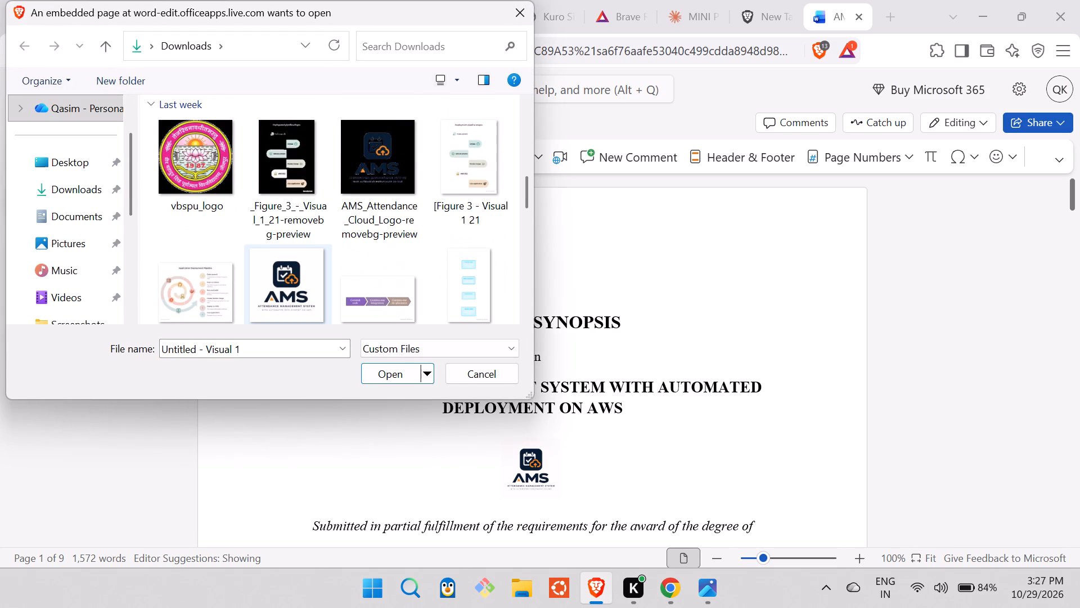
scroll(319, 269, "up", 1)
left_click(197, 179)
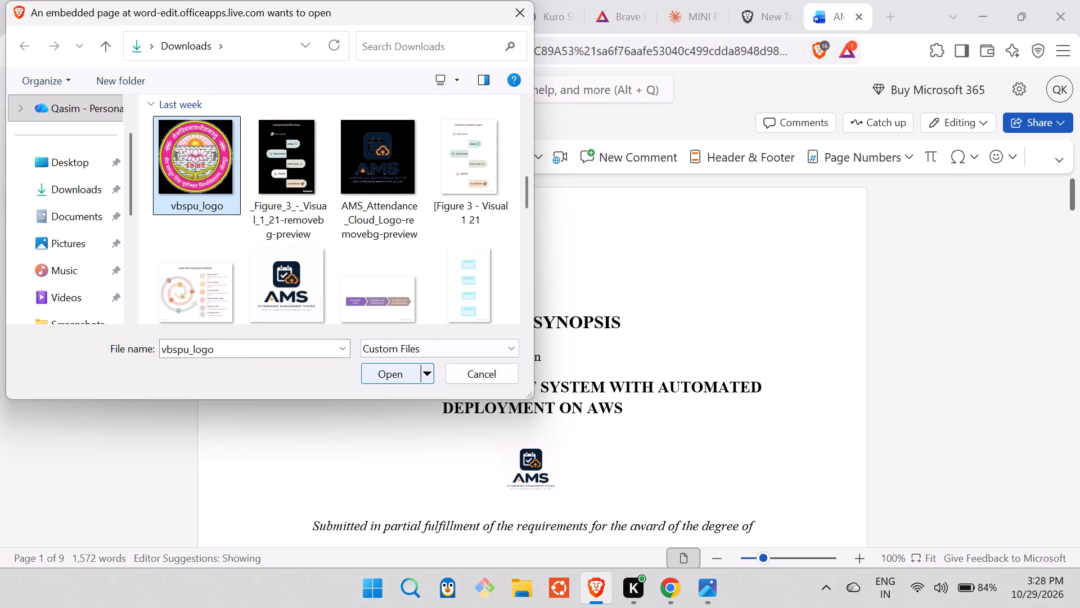
left_click(377, 369)
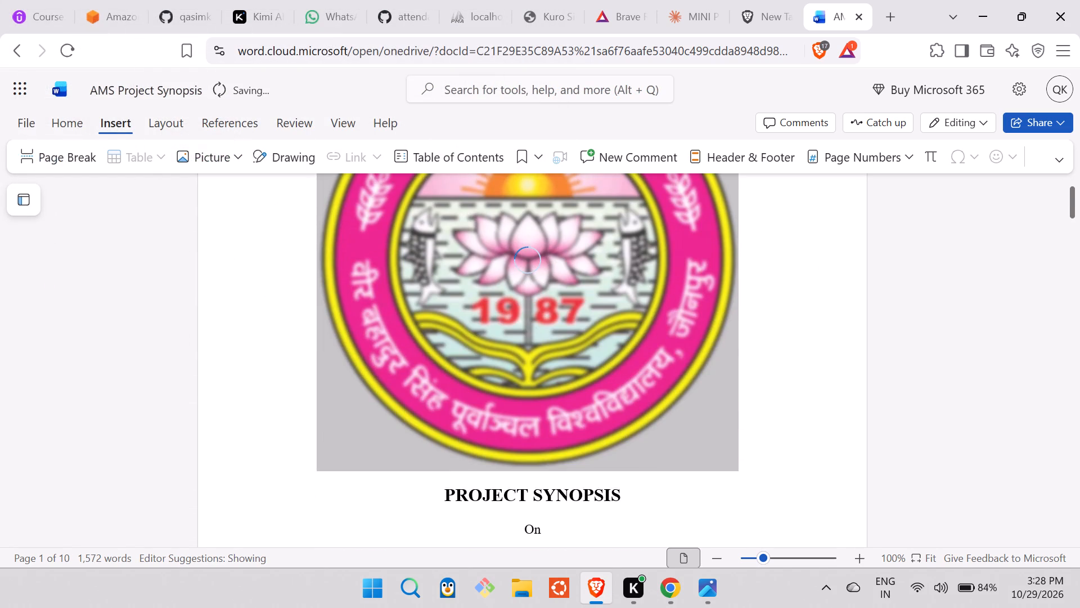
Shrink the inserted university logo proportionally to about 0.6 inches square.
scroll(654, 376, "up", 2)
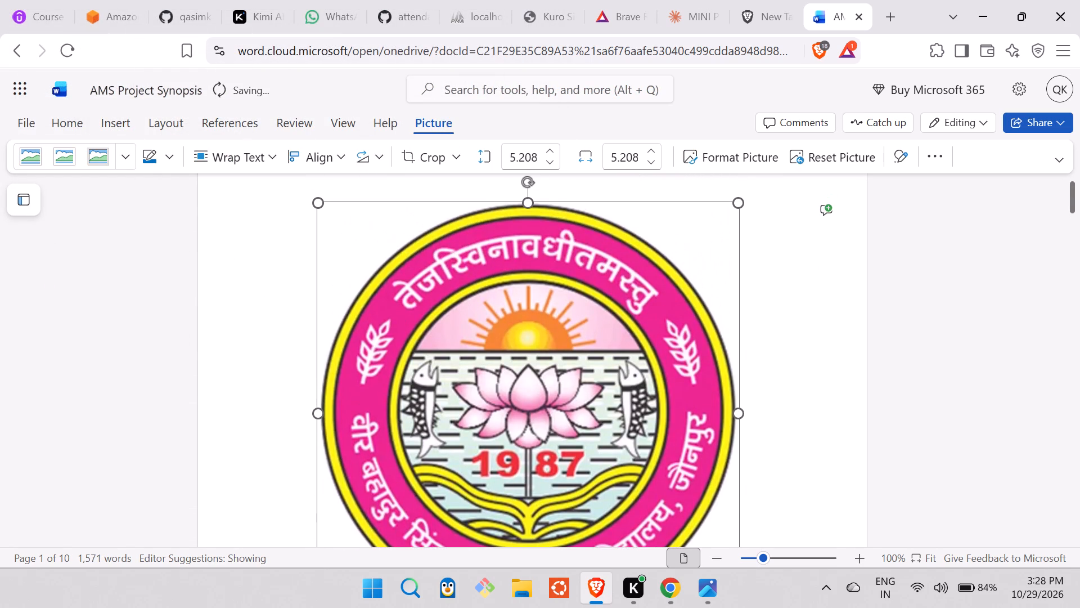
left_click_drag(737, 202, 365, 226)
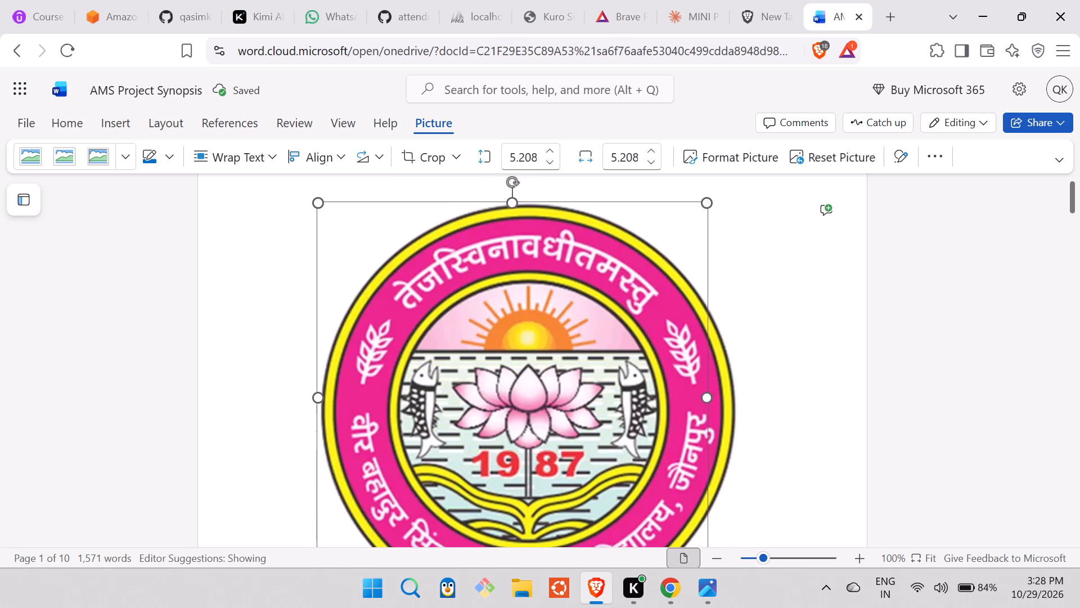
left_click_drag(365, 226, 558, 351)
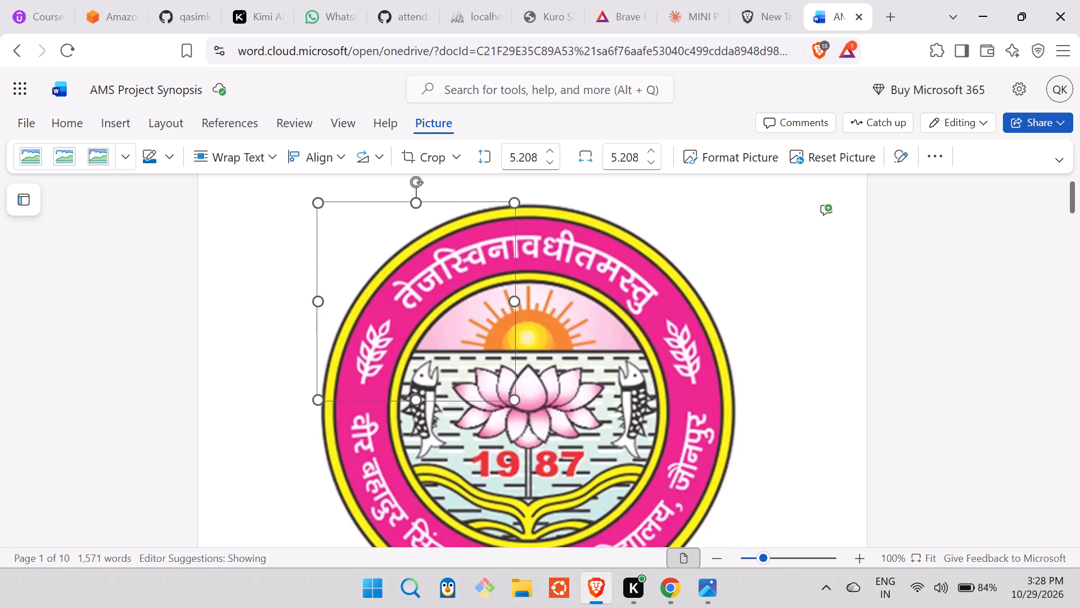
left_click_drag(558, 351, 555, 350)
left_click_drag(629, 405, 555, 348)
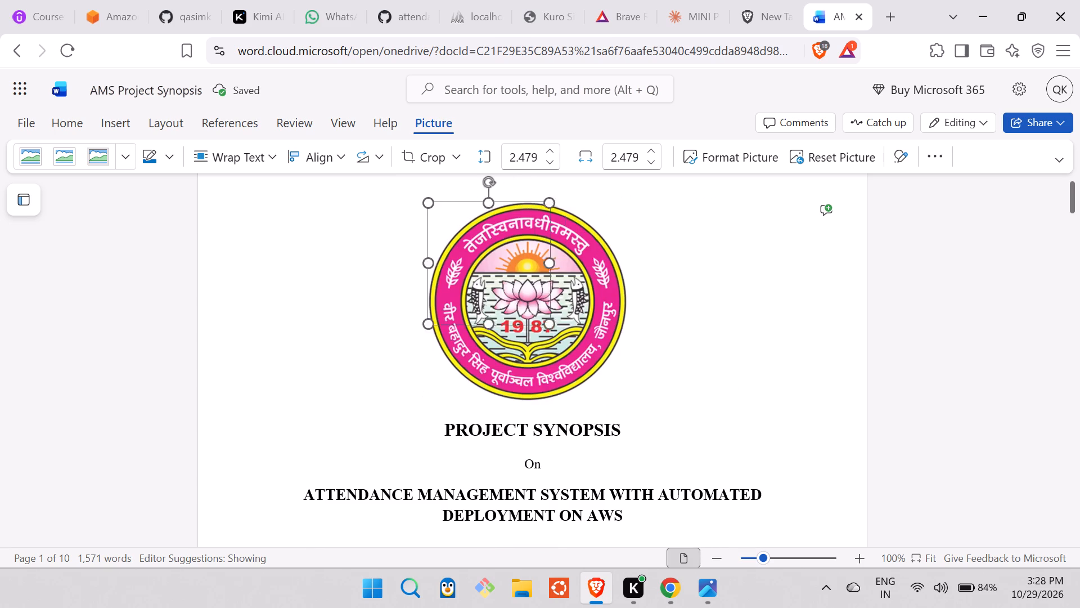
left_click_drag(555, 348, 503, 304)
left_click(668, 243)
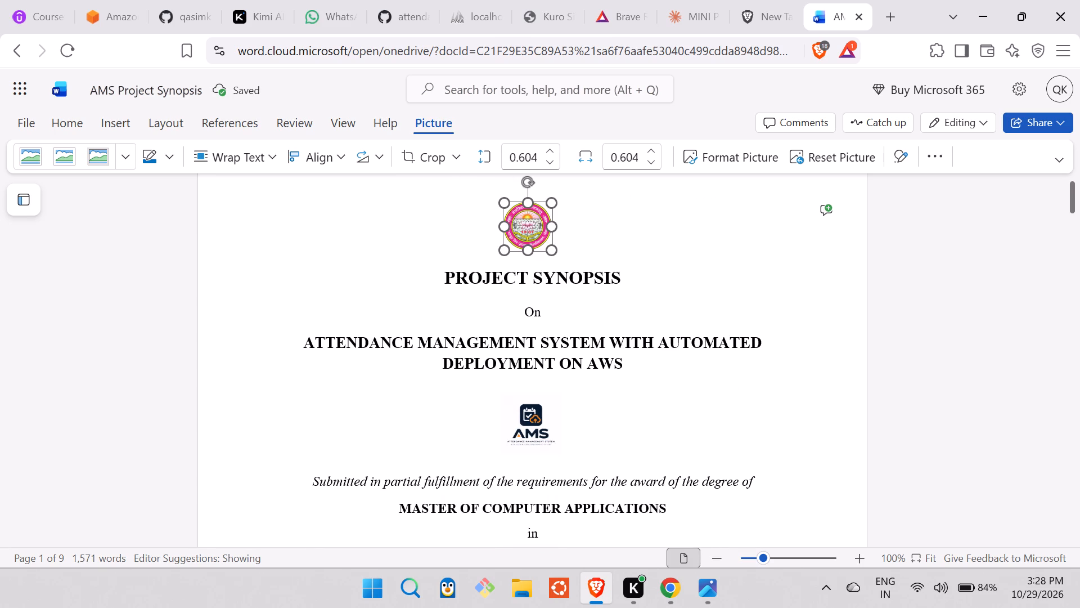
Set the university logo's height and width to 0.75 inches to match the AMS logo.
scroll(724, 275, "up", 1)
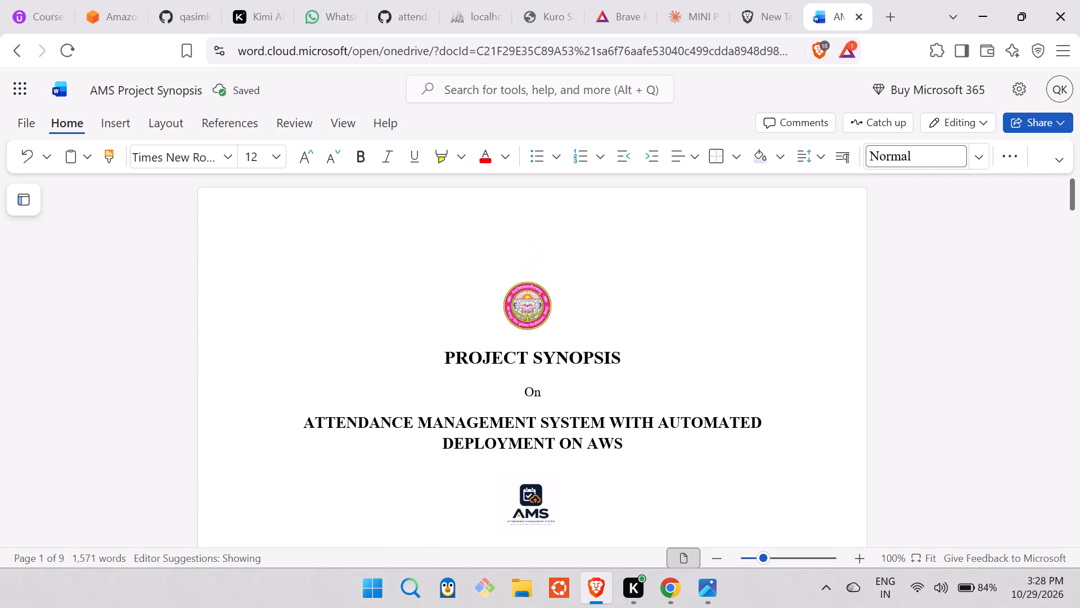
scroll(724, 275, "right", 1)
left_click(537, 300)
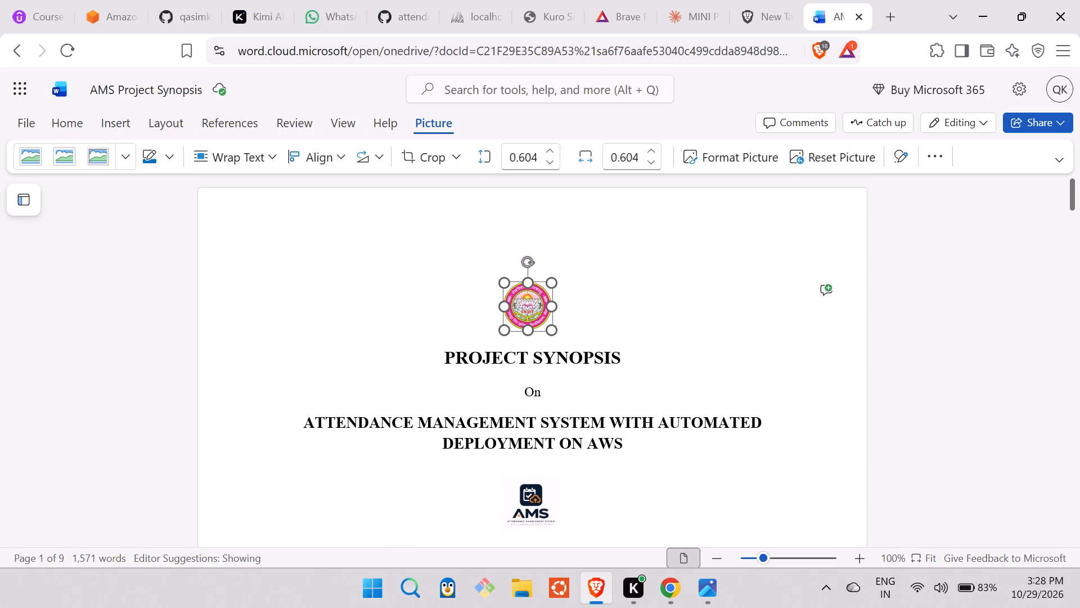
left_click(535, 477)
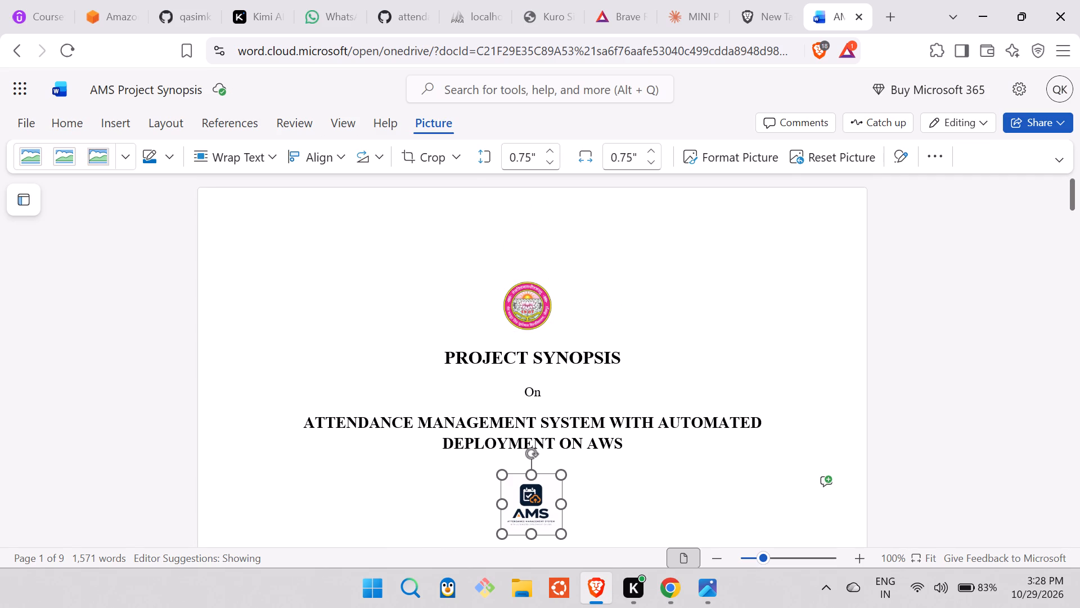
left_click(540, 314)
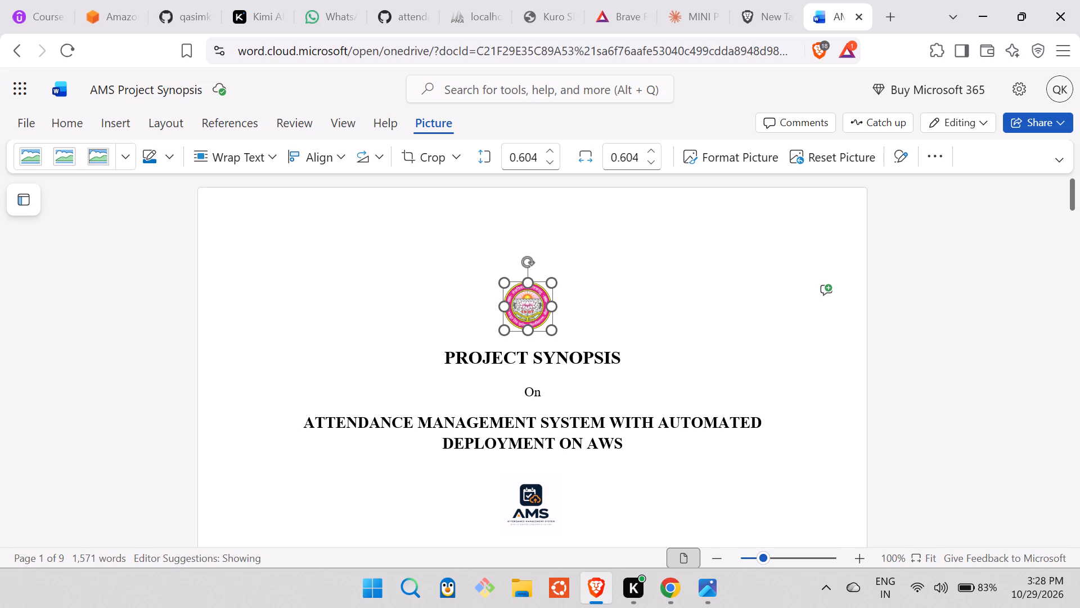
left_click(527, 163)
key("Right")
key("Right")
key("BackSpace")
key("BackSpace")
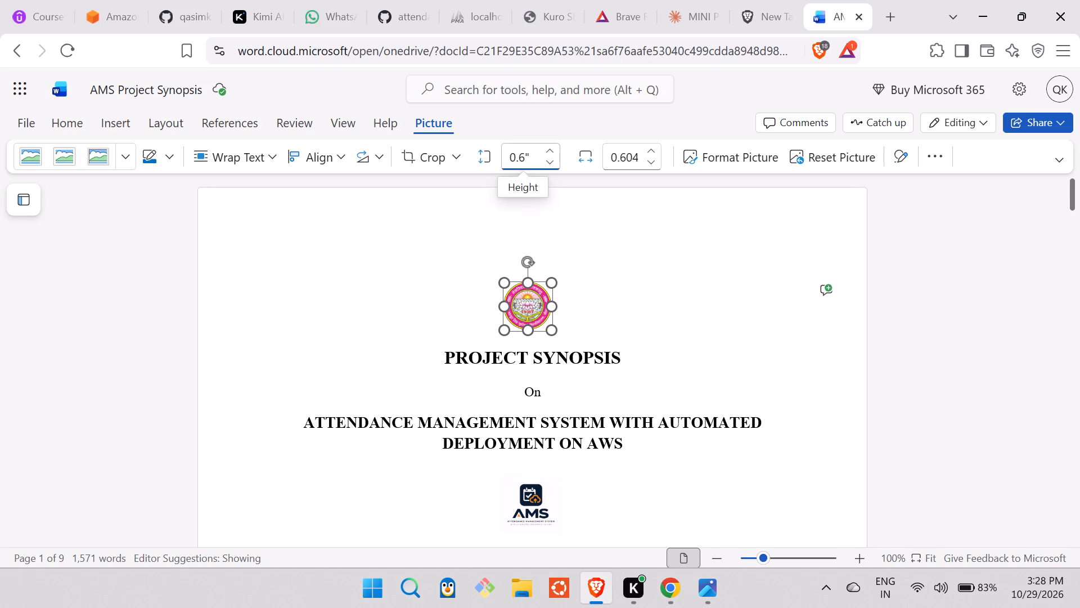
key("BackSpace")
type("75")
left_click(636, 157)
key("BackSpace")
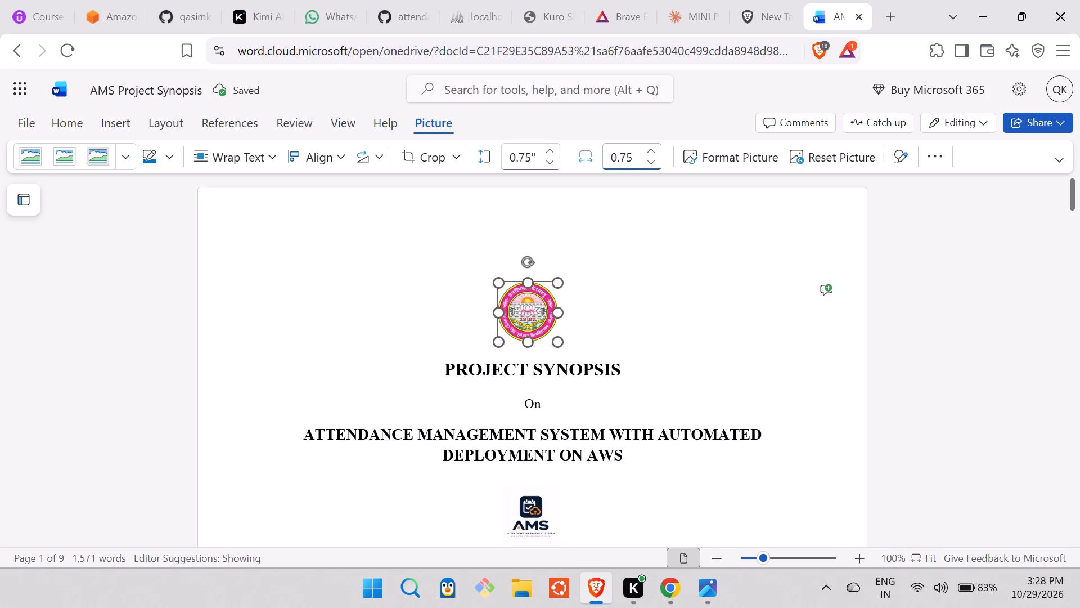
left_click(692, 236)
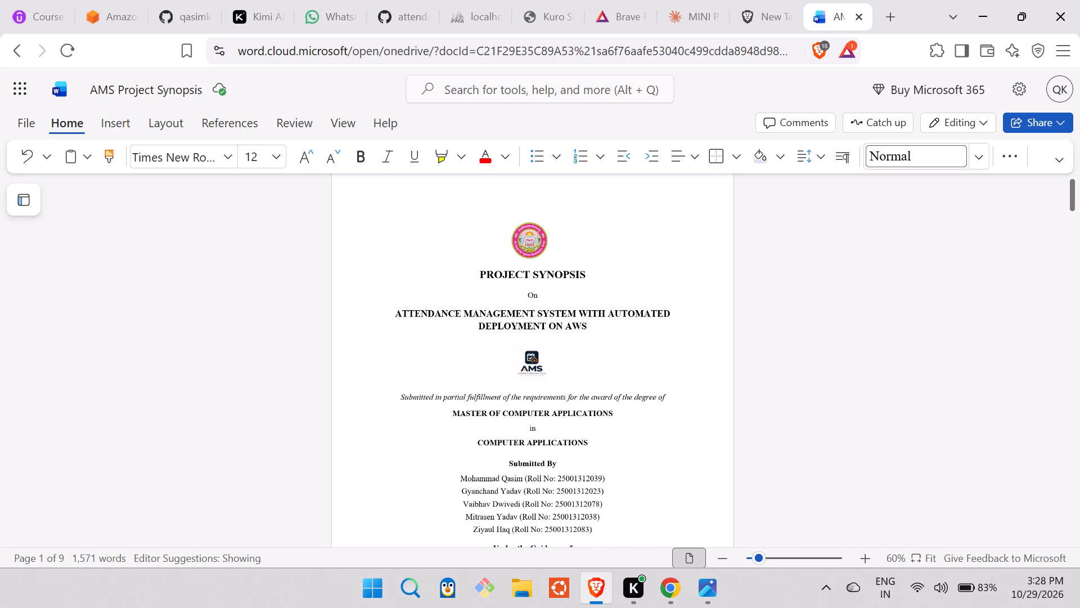
Compare the sizes and alignment of the university logo and the AMS logo on the cover page.
right_click(692, 236)
left_click(659, 297)
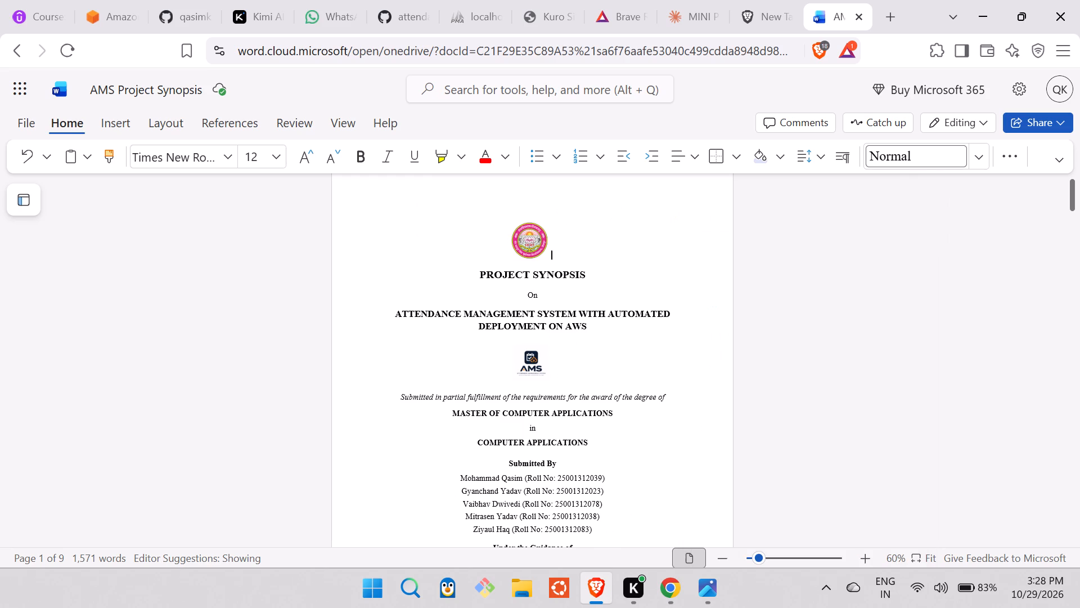
left_click(535, 362)
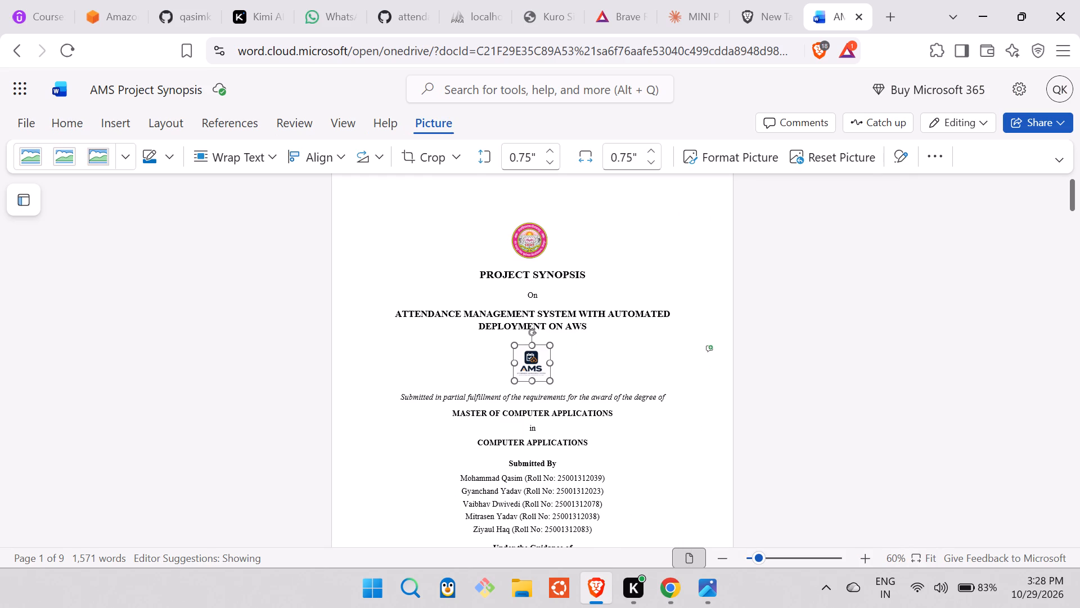
left_click(532, 244)
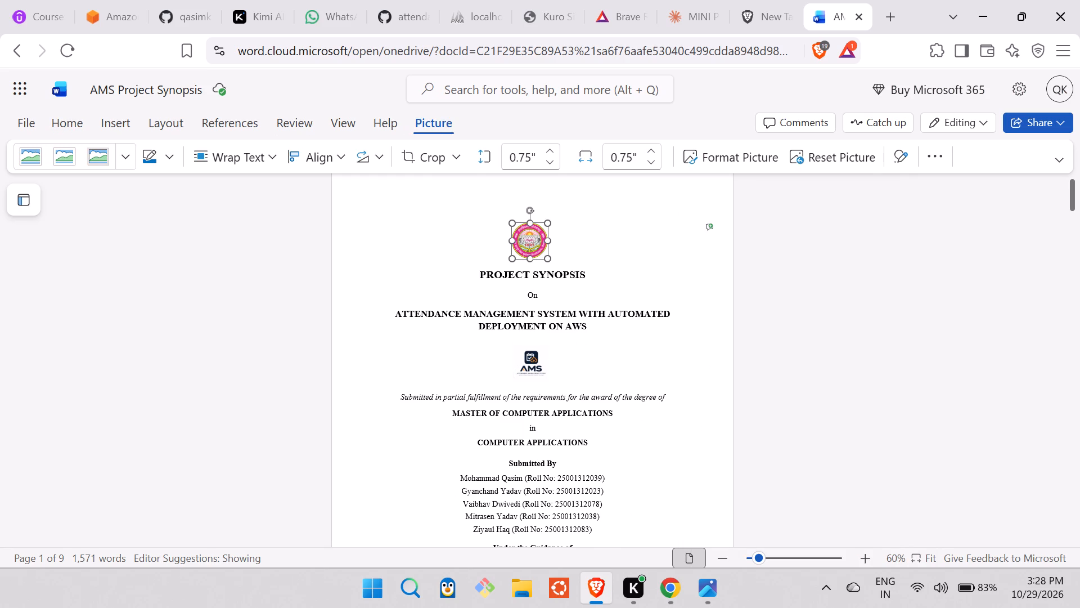
left_click(433, 265)
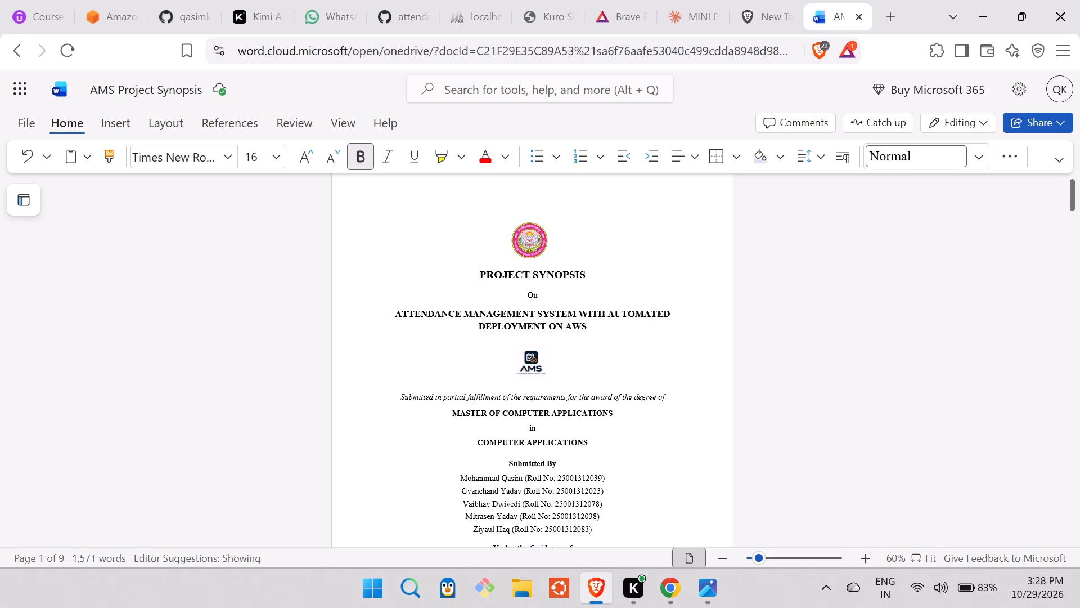
scroll(348, 243, "up", 1)
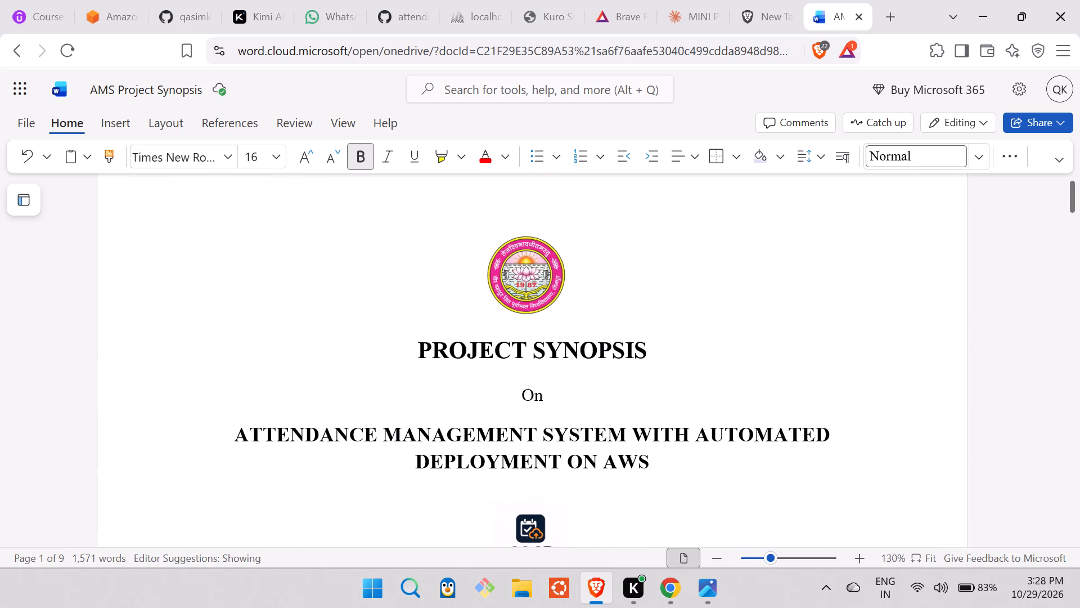
Review the whole cover page layout, from the university logo down to the session line, and the start of the following page.
scroll(348, 243, "up", 1)
scroll(348, 243, "down", 4)
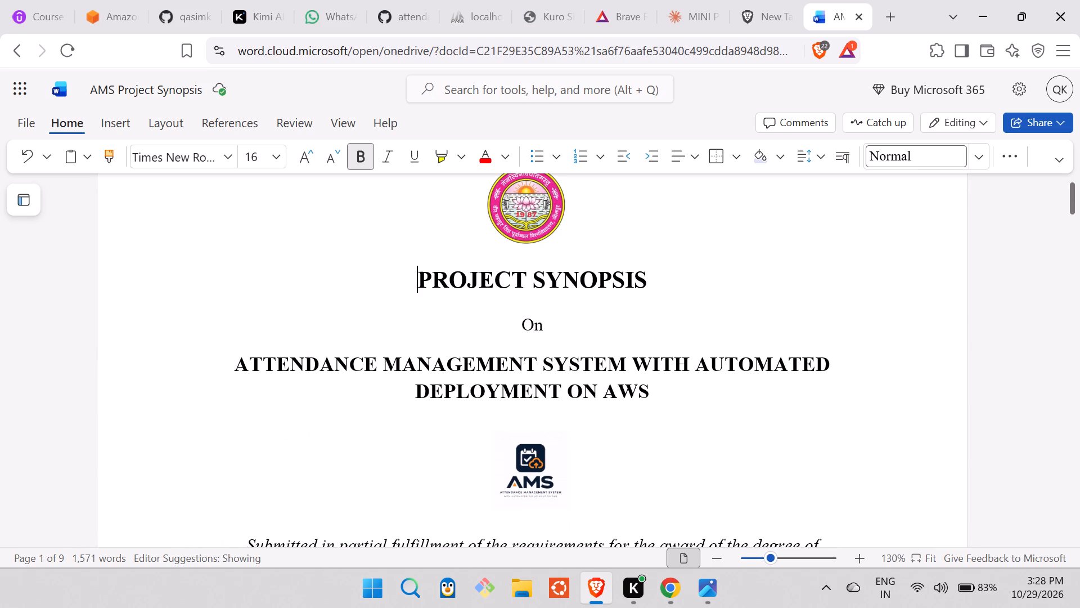
scroll(348, 243, "right", 2)
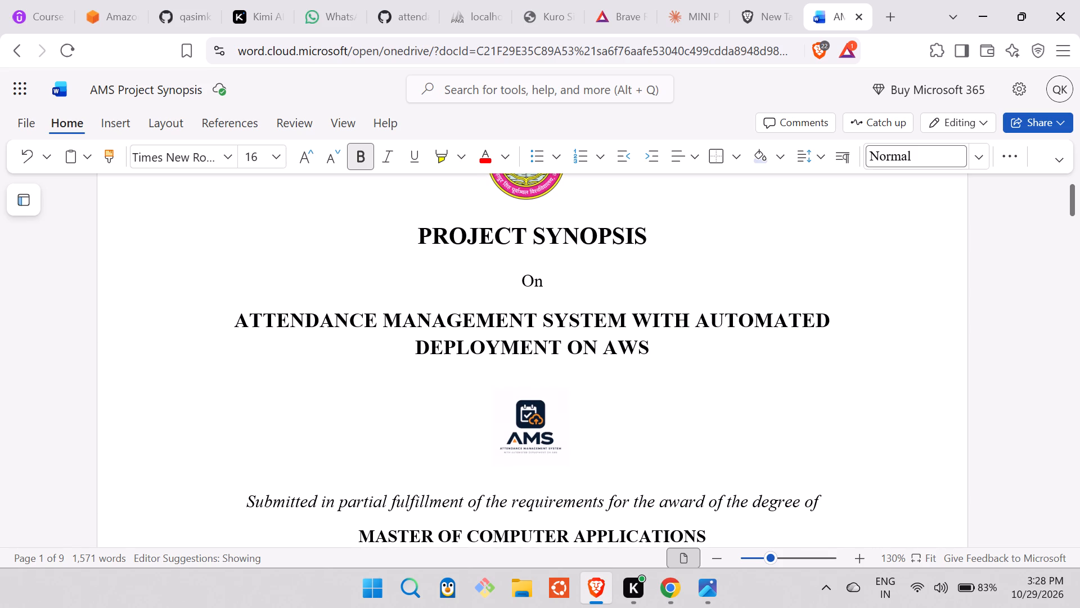
scroll(348, 243, "right", 1)
scroll(348, 243, "down", 1)
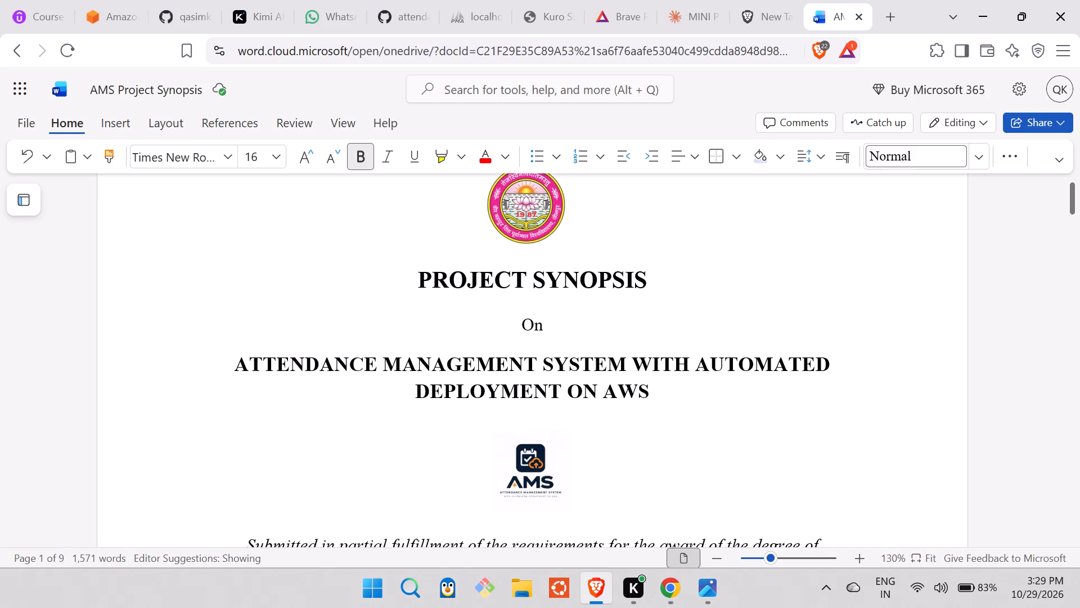
scroll(348, 243, "down", 3)
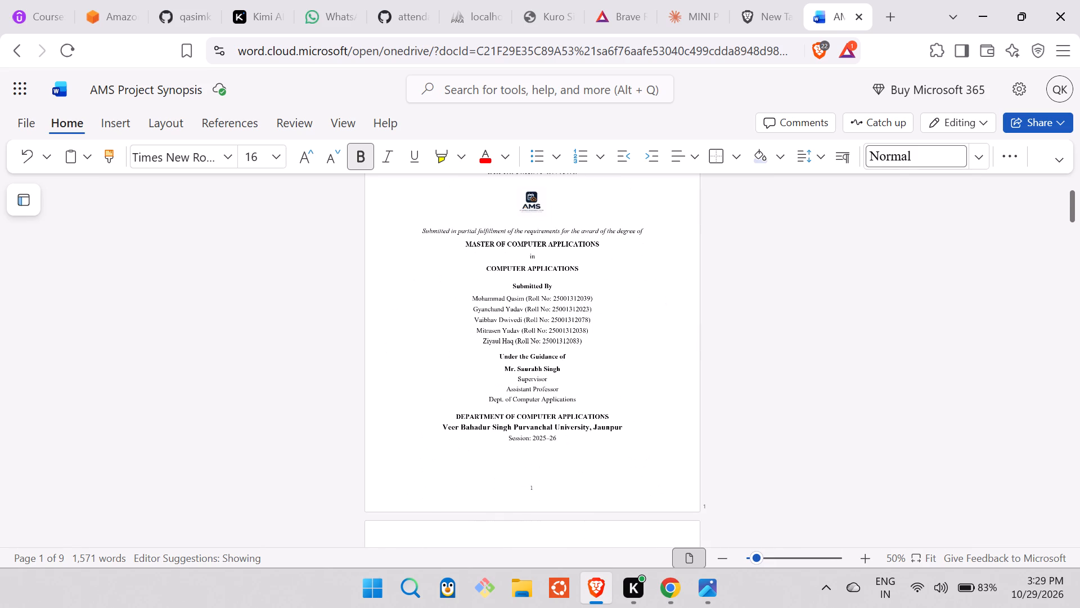
scroll(318, 261, "up", 1)
scroll(318, 261, "right", 1)
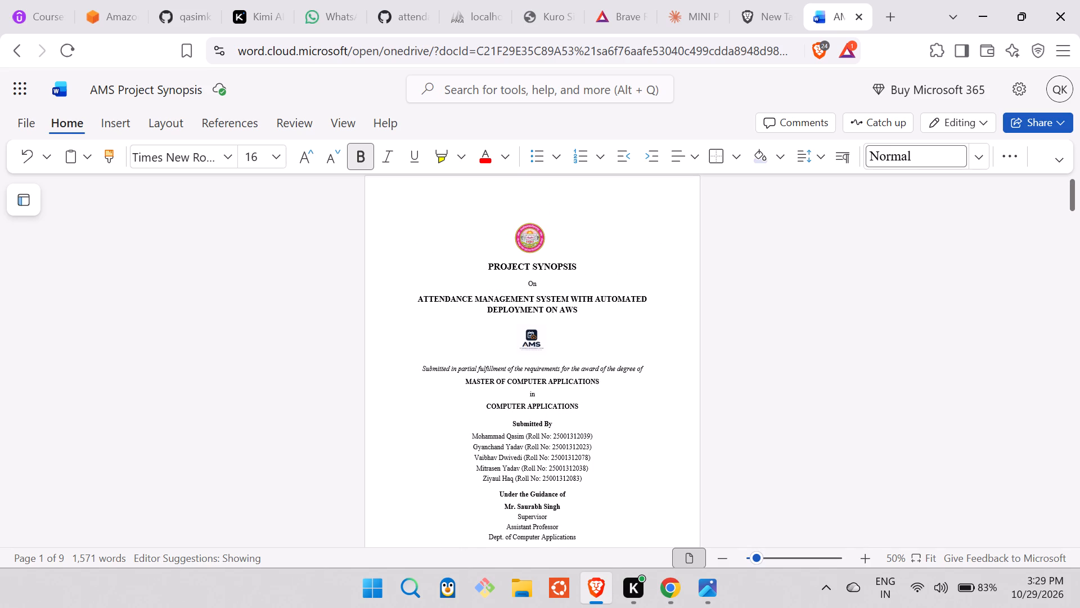
scroll(318, 261, "right", 1)
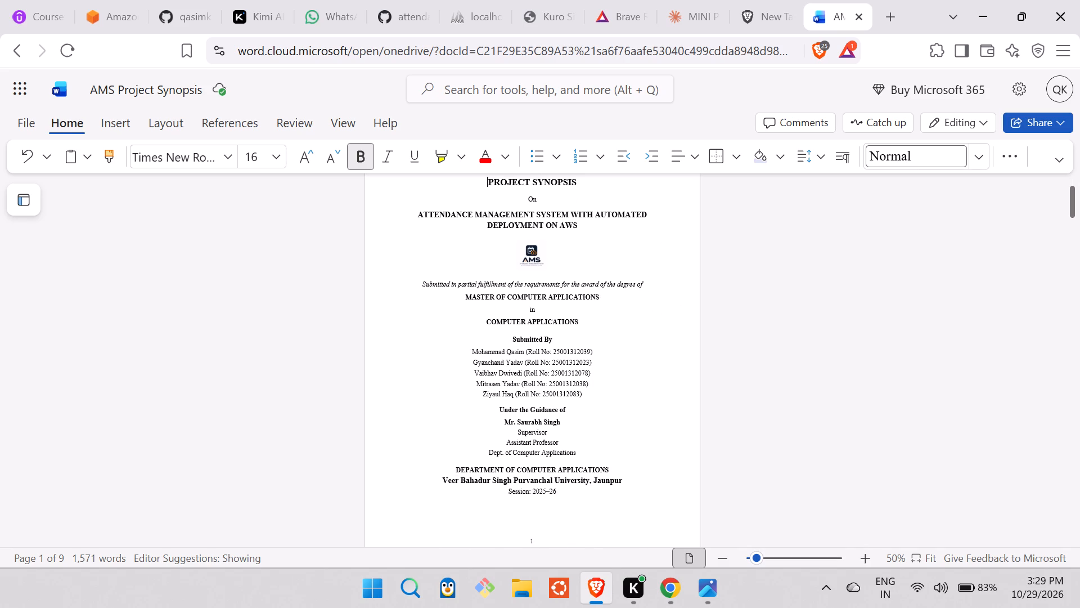
scroll(318, 261, "right", 1)
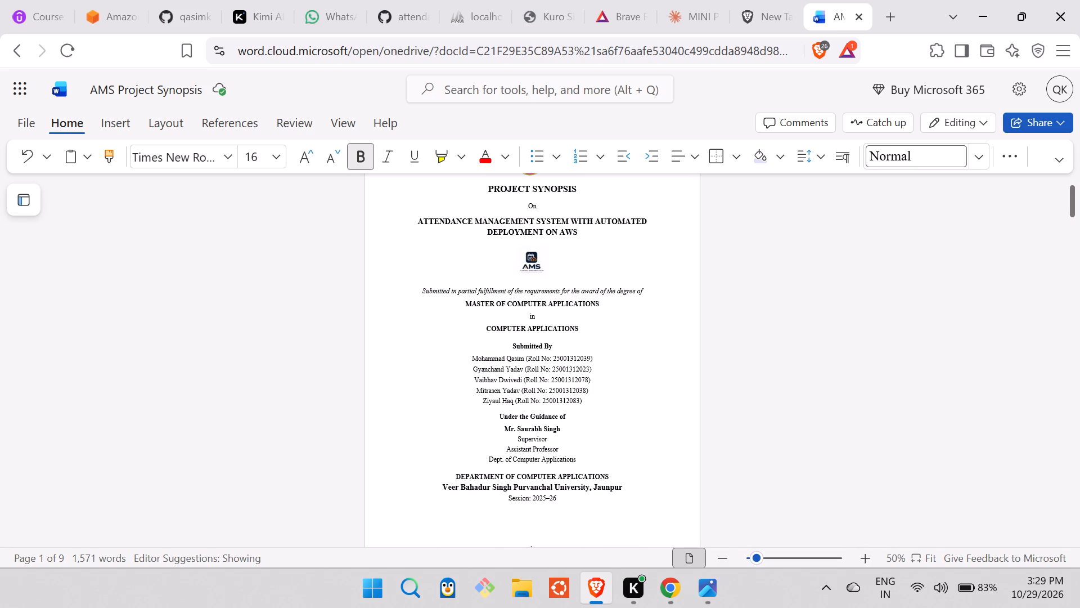
scroll(393, 272, "down", 2)
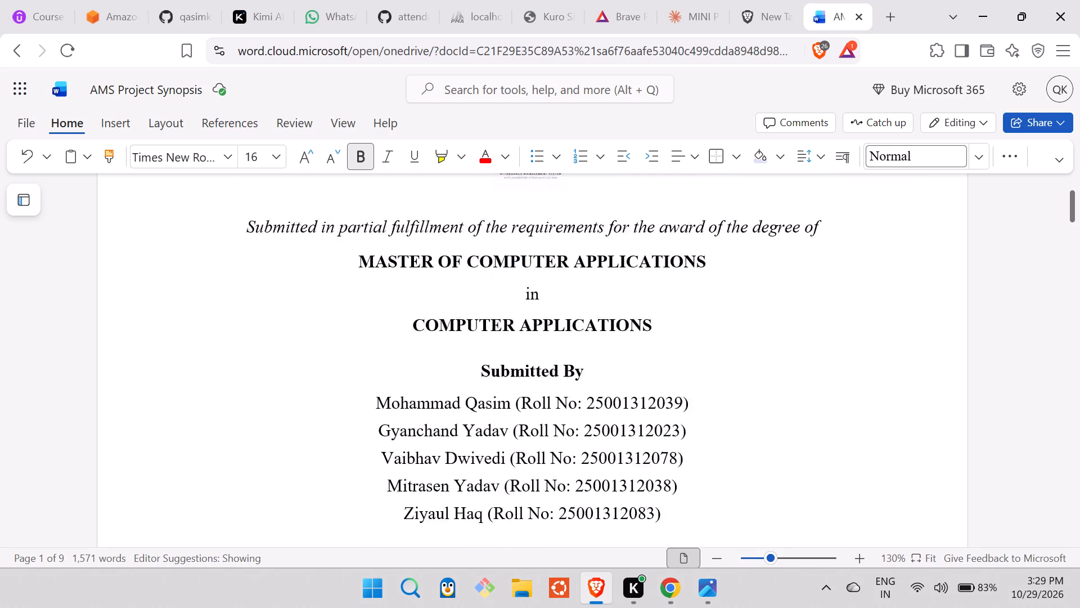
scroll(393, 272, "down", 2)
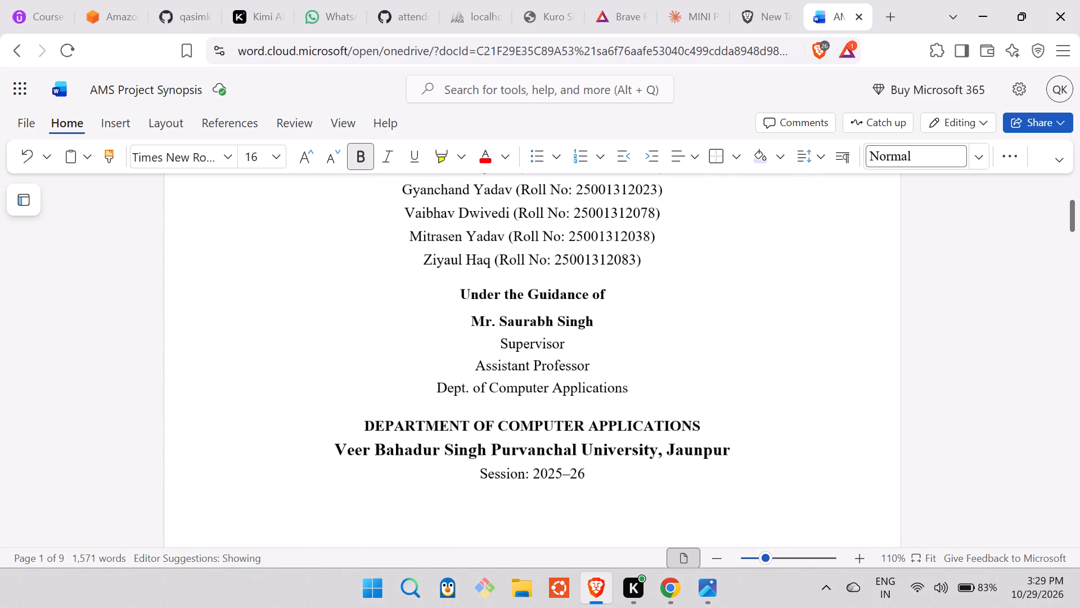
scroll(340, 393, "down", 1)
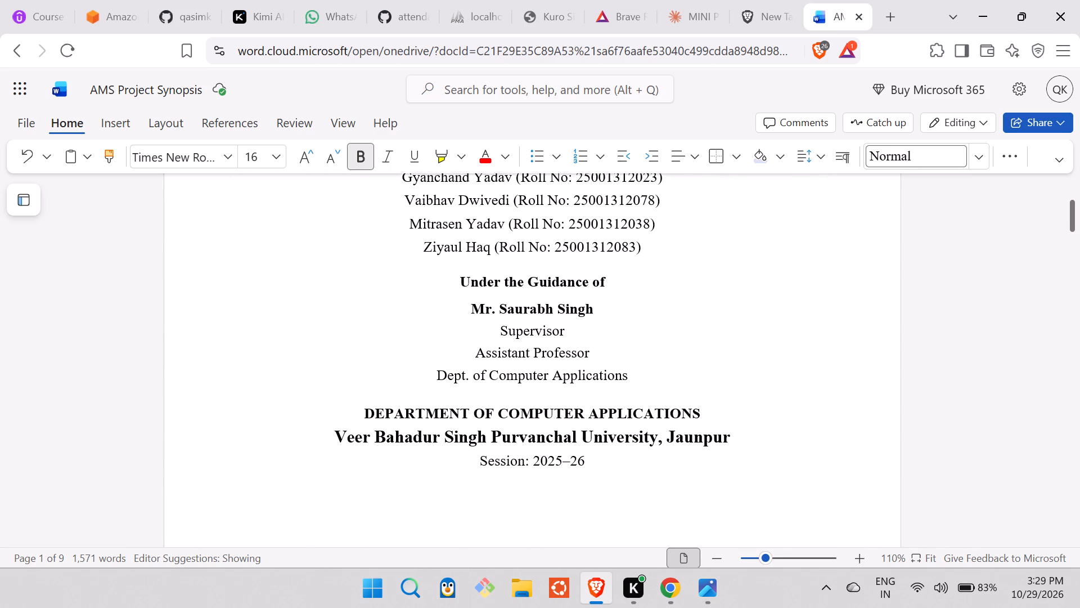
scroll(340, 393, "down", 2)
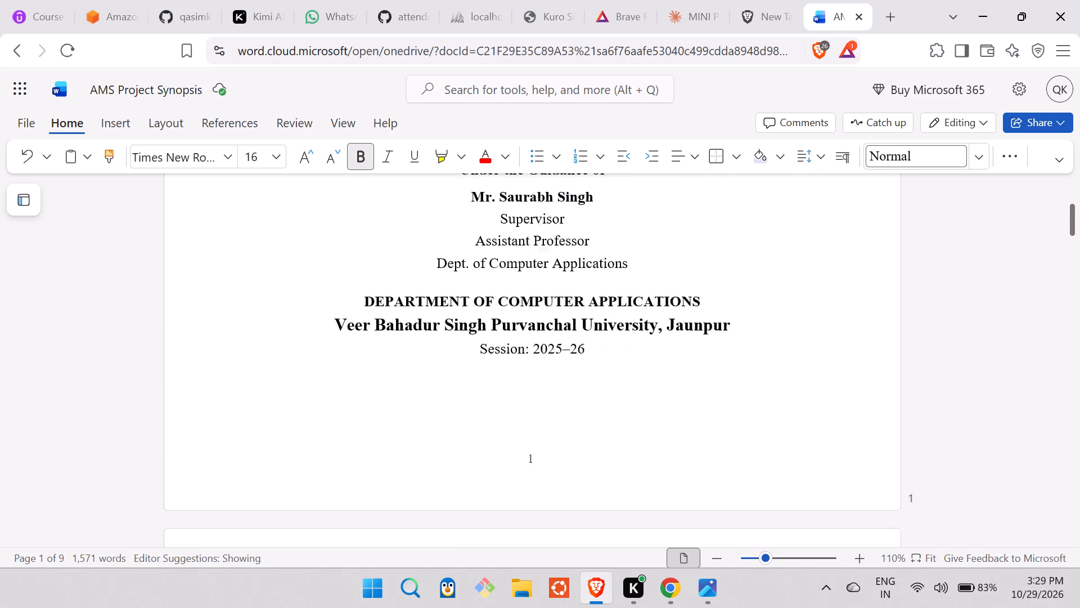
scroll(340, 393, "down", 3)
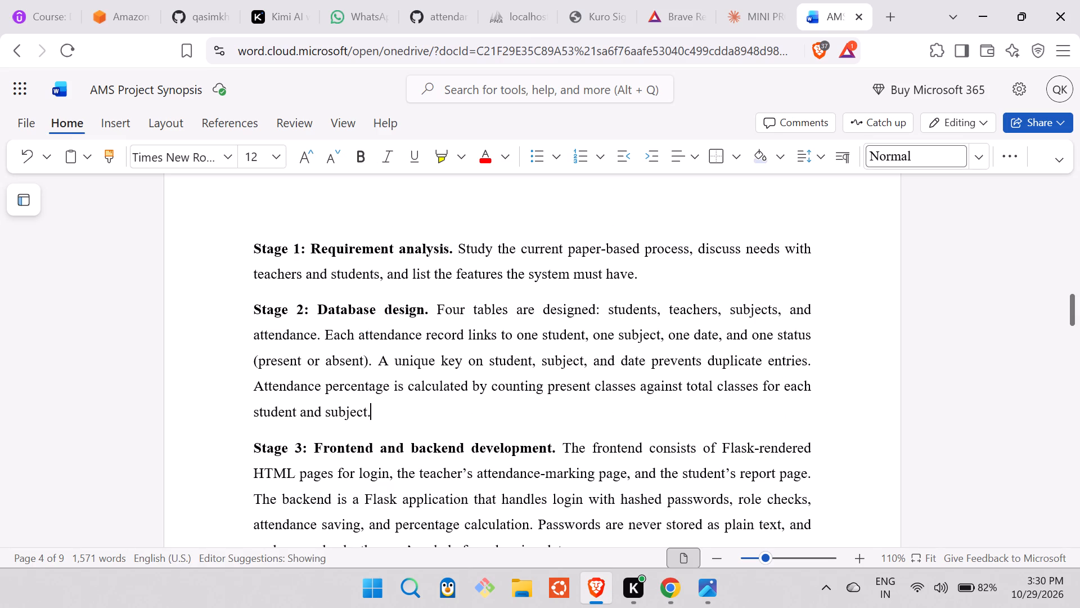
key("Return")
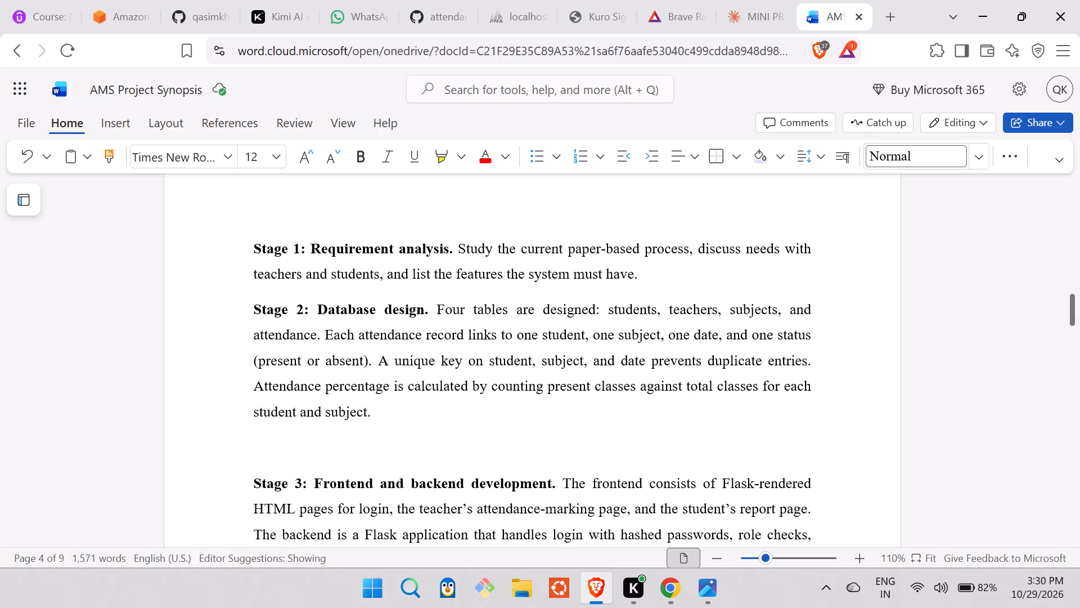
left_click(125, 126)
left_click(201, 154)
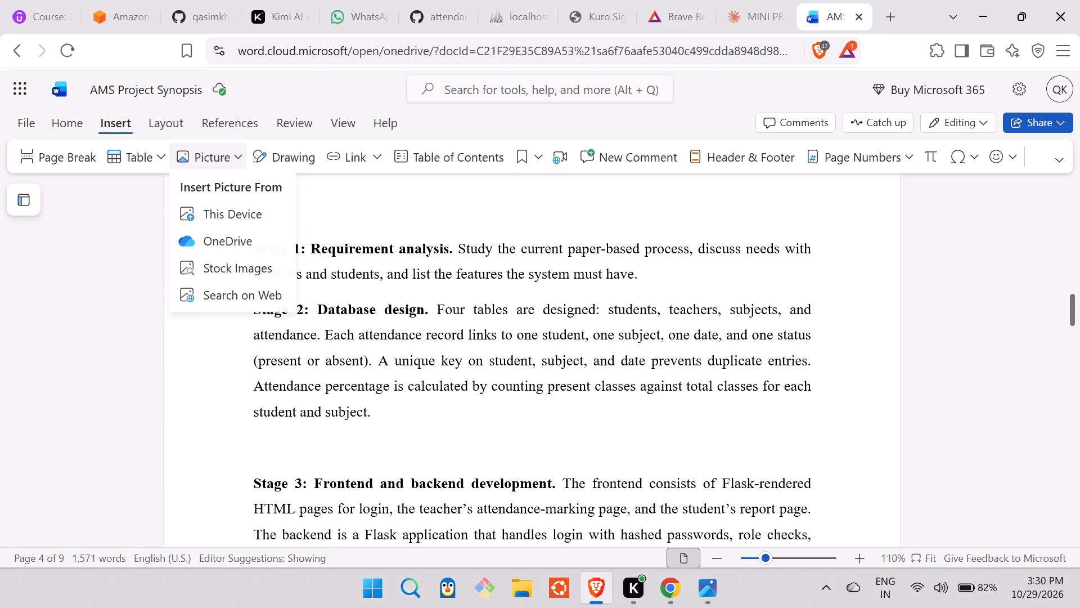
left_click(222, 213)
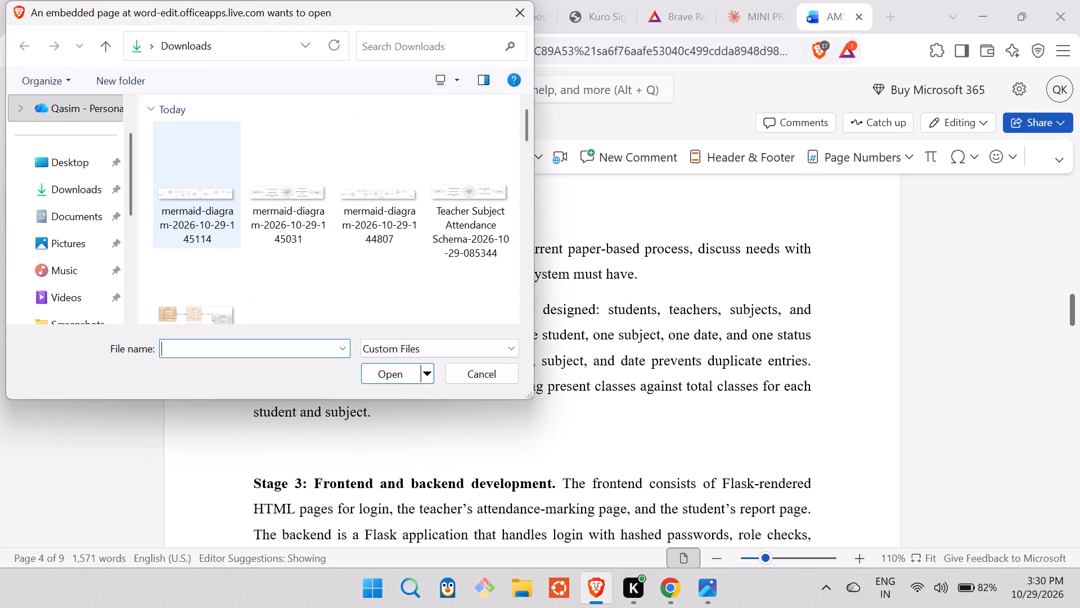
scroll(381, 283, "down", 1)
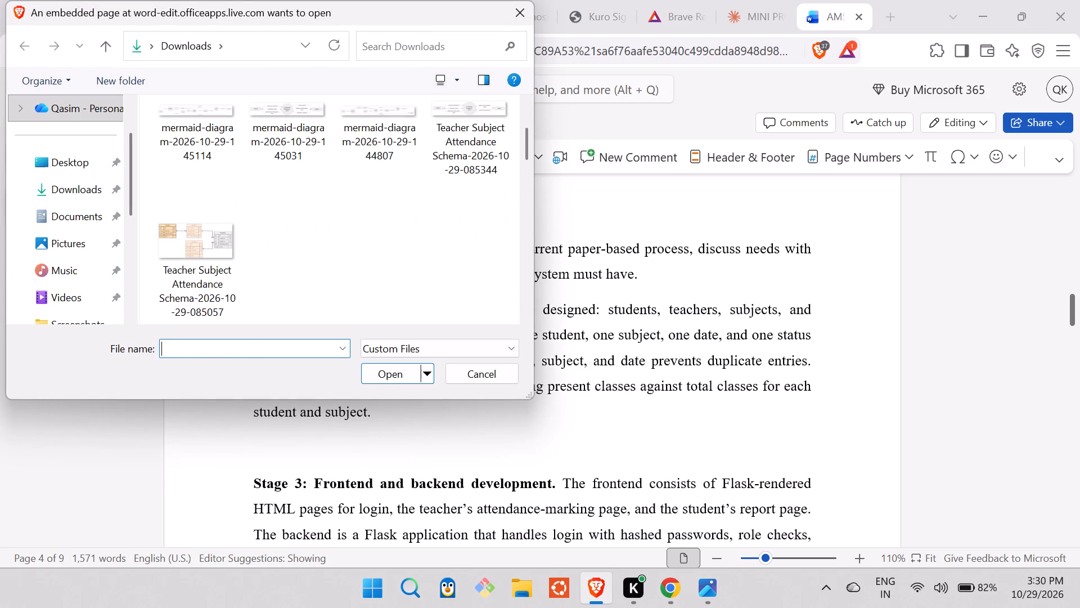
left_click_drag(256, 295, 218, 273)
left_click(218, 273)
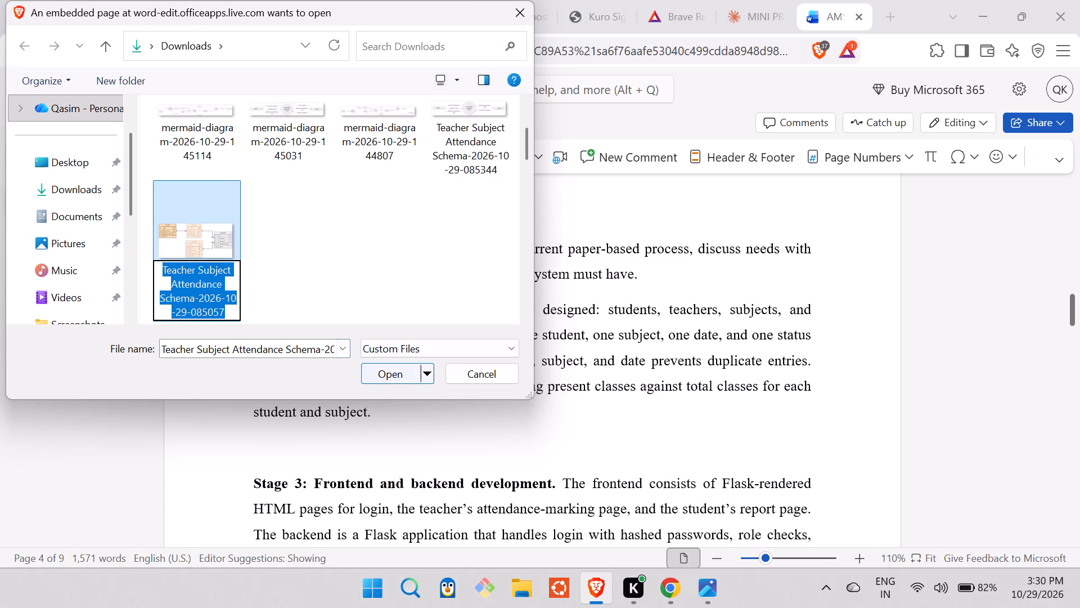
left_click(372, 365)
left_click(385, 375)
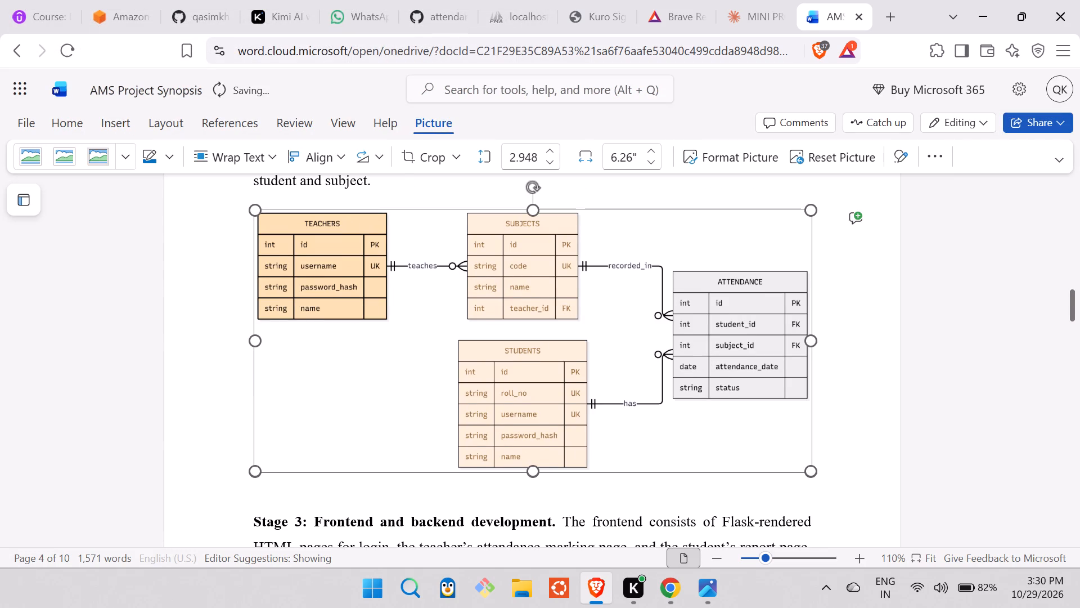
Set the ER diagram's height to 1.75" below the Stage 2 paragraph.
scroll(210, 337, "up", 2)
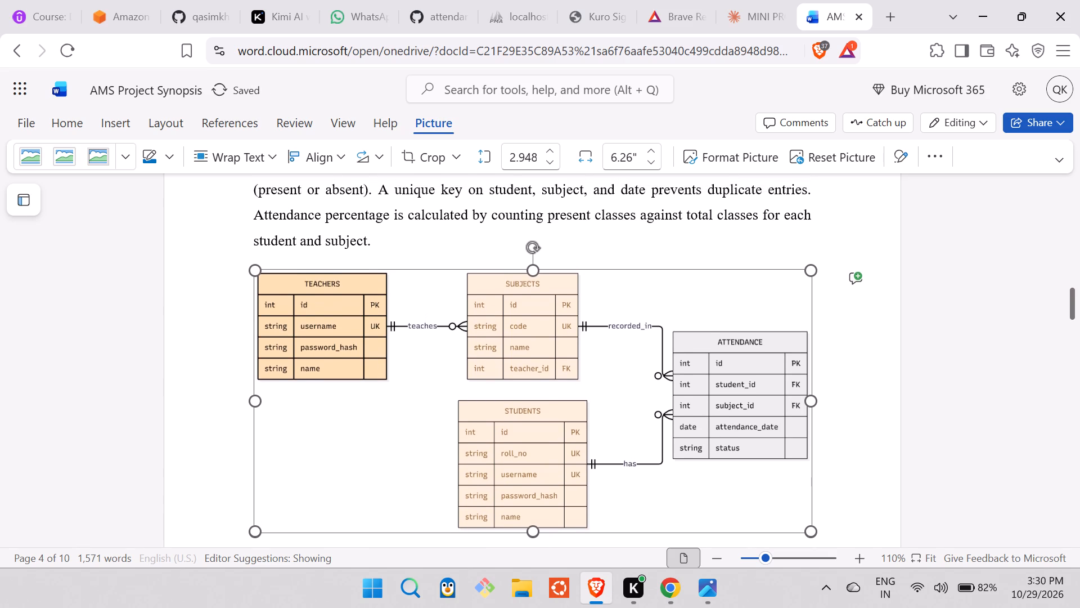
left_click(620, 321)
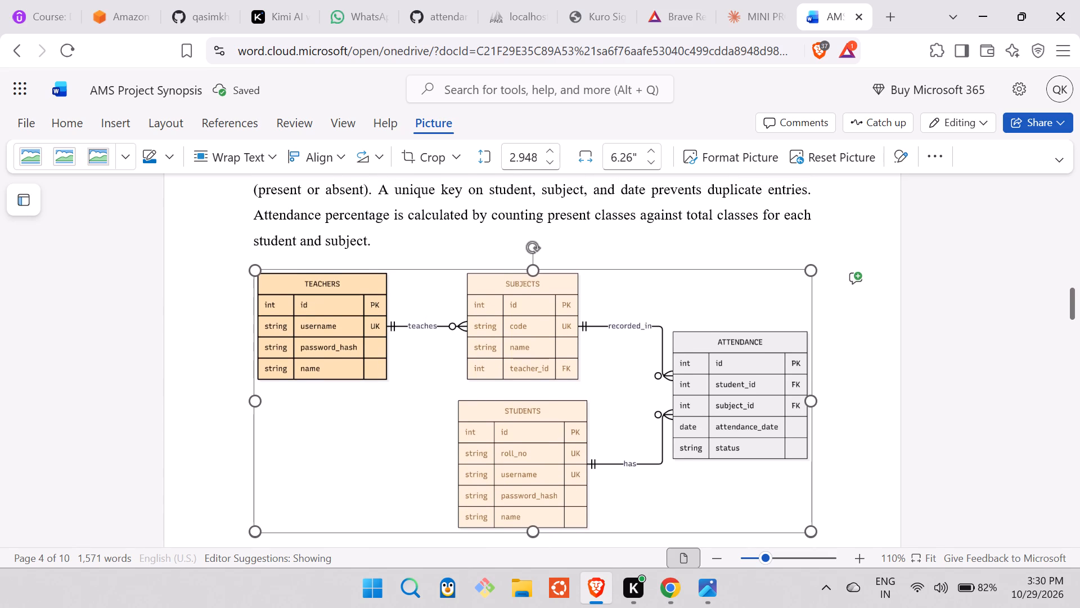
left_click(515, 156)
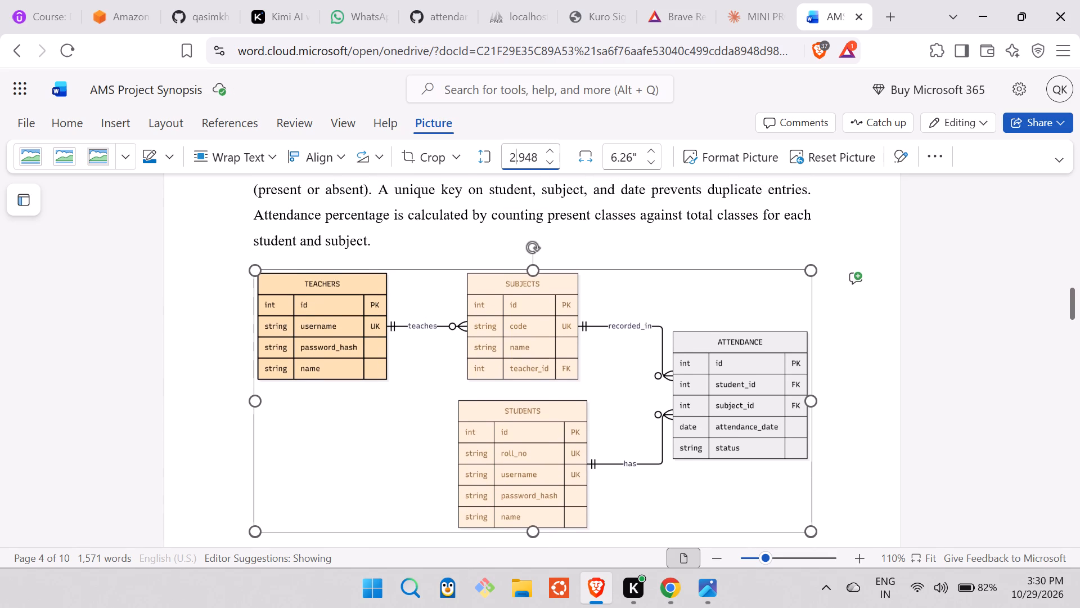
key("1")
key("BackSpace")
key("BackSpace")
key("1")
key("Right")
key("Right")
key("Right")
key("Right")
key("BackSpace")
key("BackSpace")
key("BackSpace")
type("75")
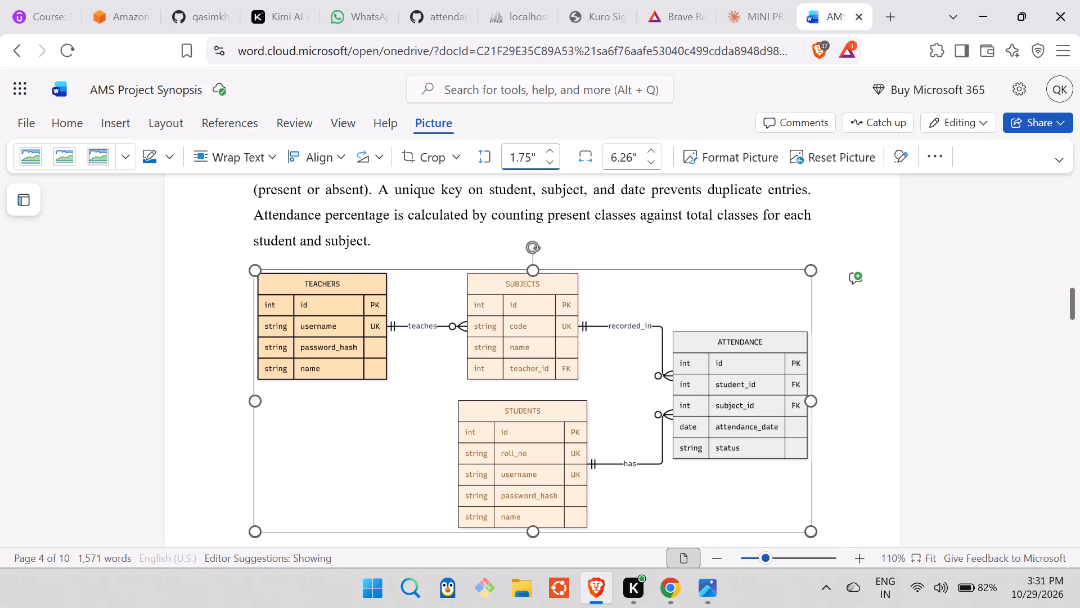
left_click(839, 270)
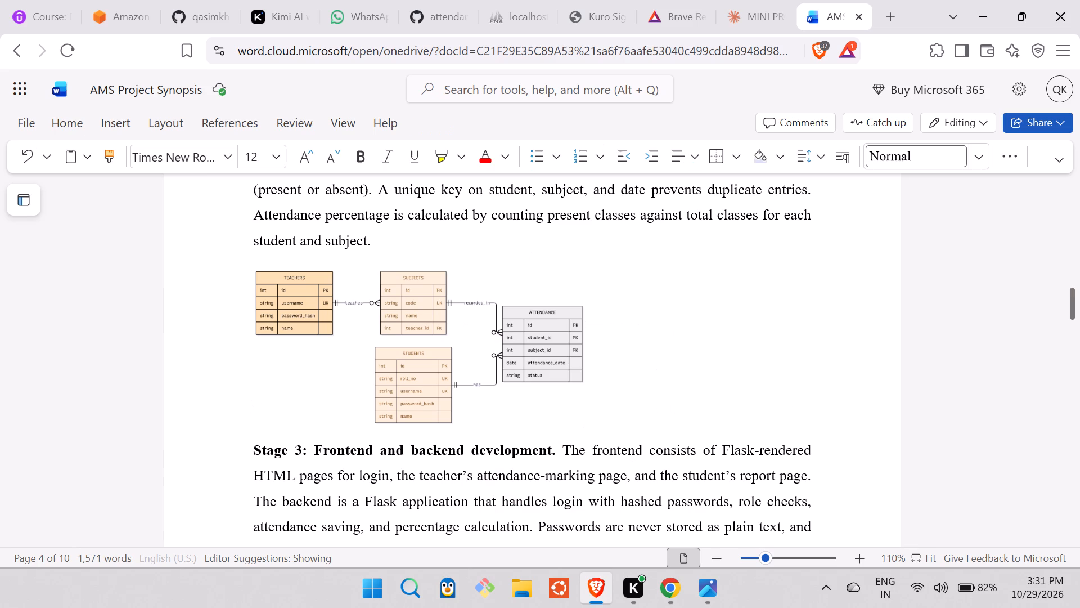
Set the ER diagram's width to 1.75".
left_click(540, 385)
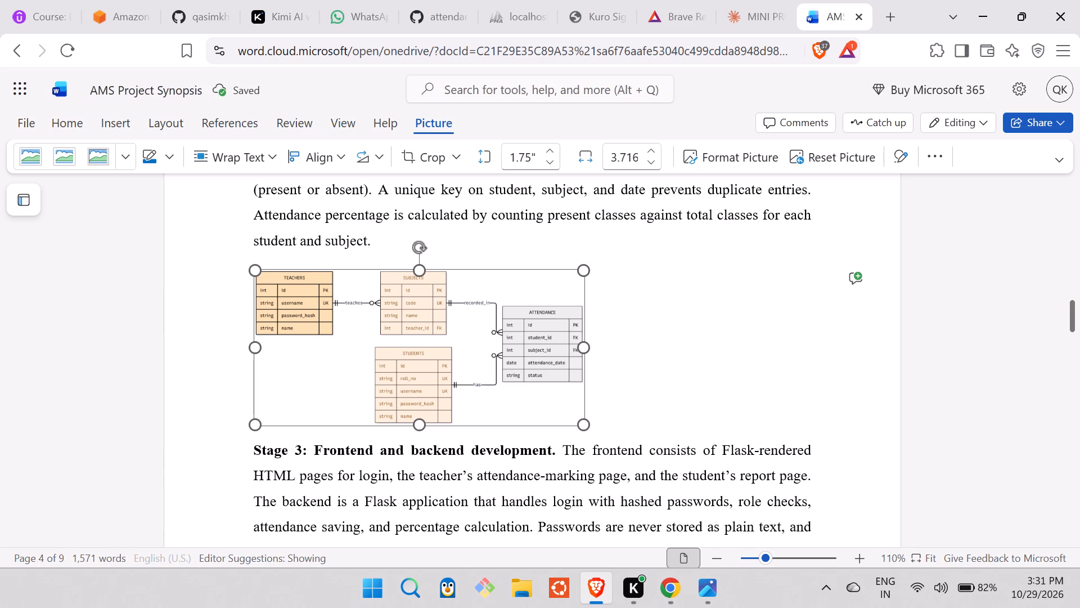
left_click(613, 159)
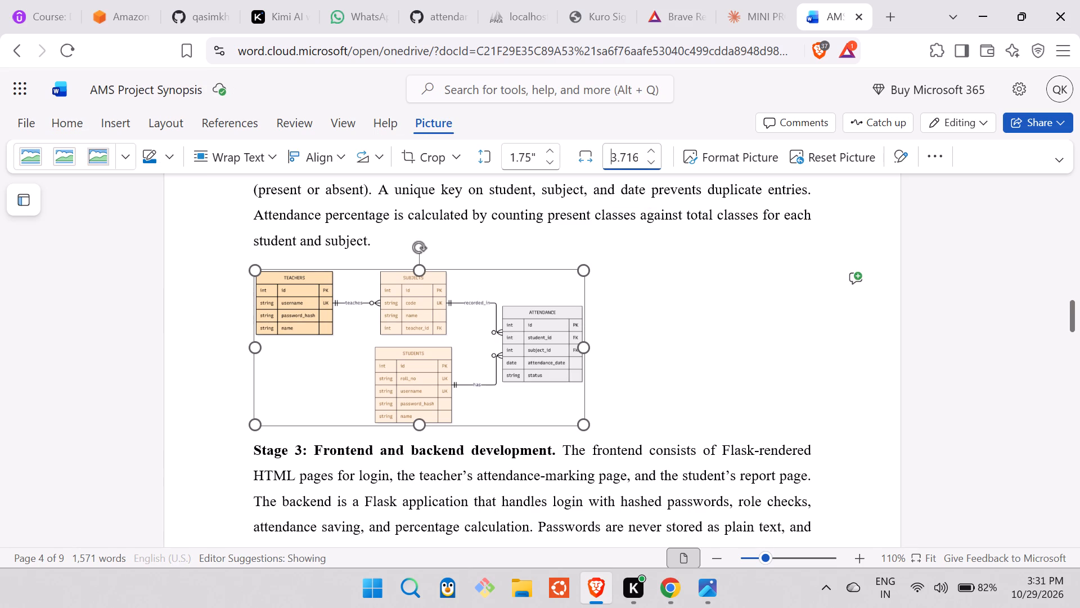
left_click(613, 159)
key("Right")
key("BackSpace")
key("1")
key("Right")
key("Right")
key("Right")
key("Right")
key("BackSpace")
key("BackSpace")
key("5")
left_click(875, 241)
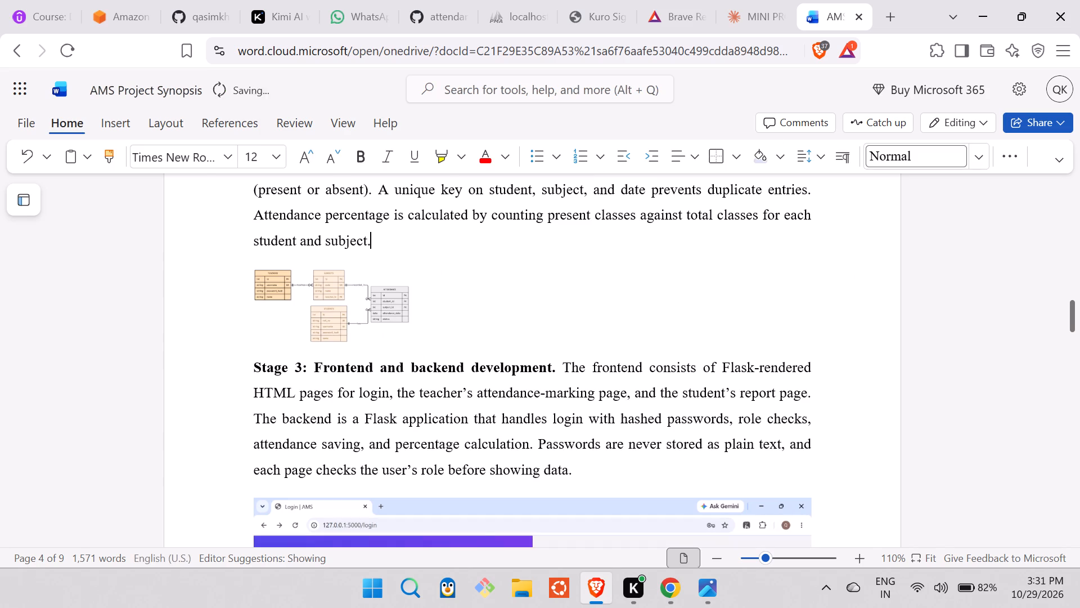
Shift the ER diagram toward the middle of the page by adding spaces in front of it.
left_click_drag(331, 324, 565, 310)
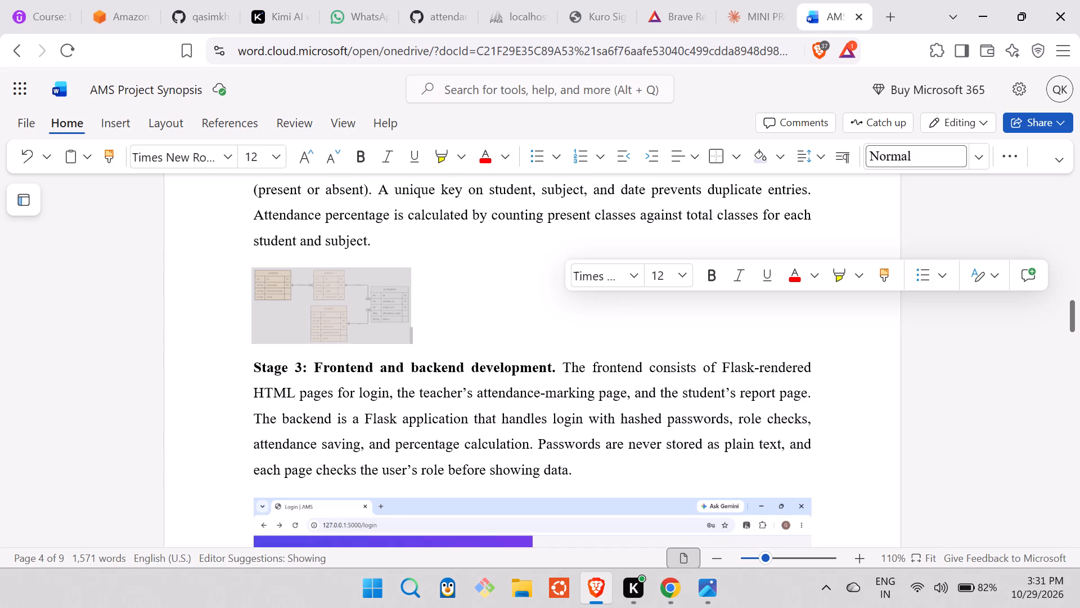
left_click(250, 313)
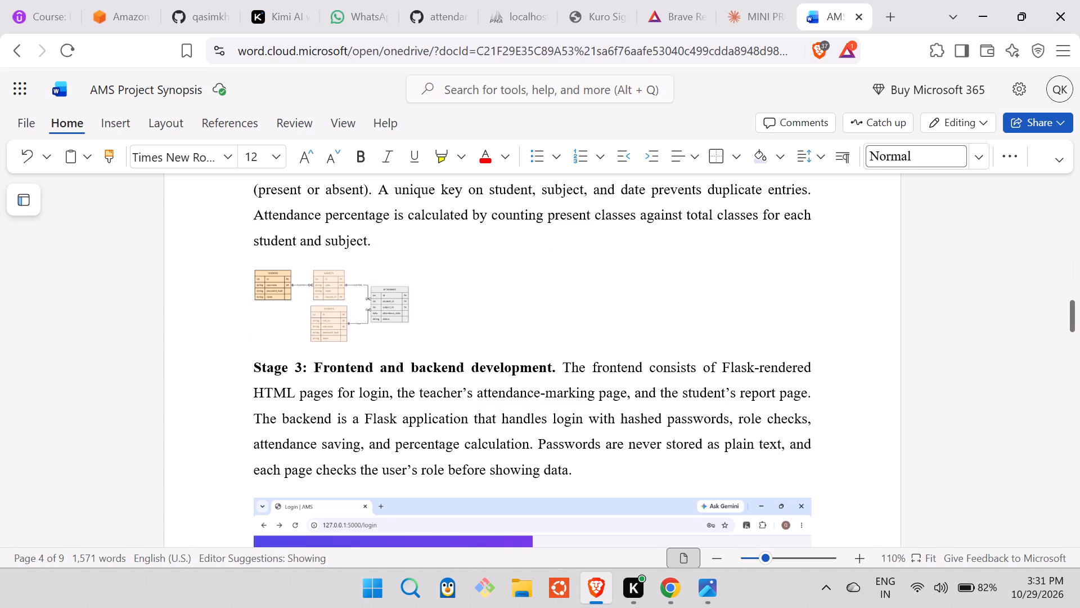
key("space")
key("space")
key("space")
key("space")
key("space")
key("space")
key("space")
key("space")
key("space")
key("space")
key("space")
key("space")
key("space")
key("space")
key("space")
key("space")
key("space")
key("space")
key("space")
key("space")
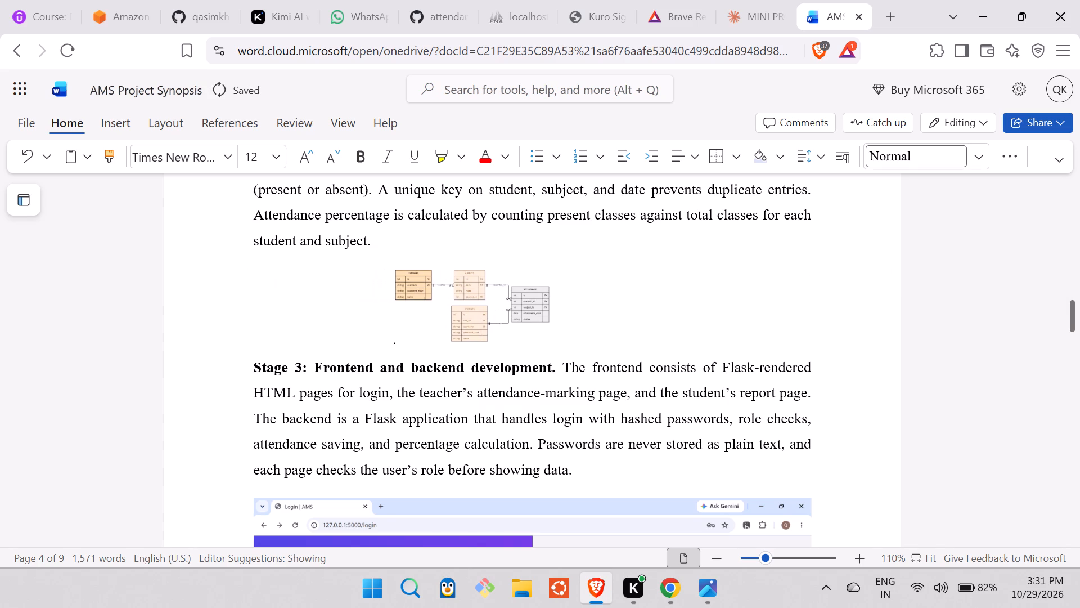
key("space")
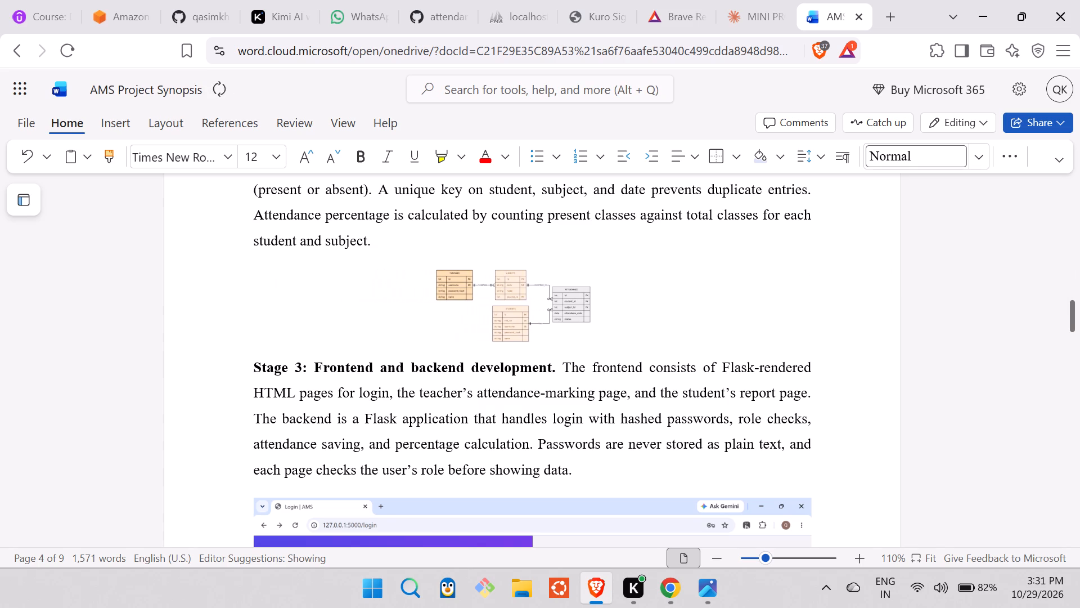
Set the ER diagram's height to 1.75" again, keeping its proportions.
left_click(456, 281)
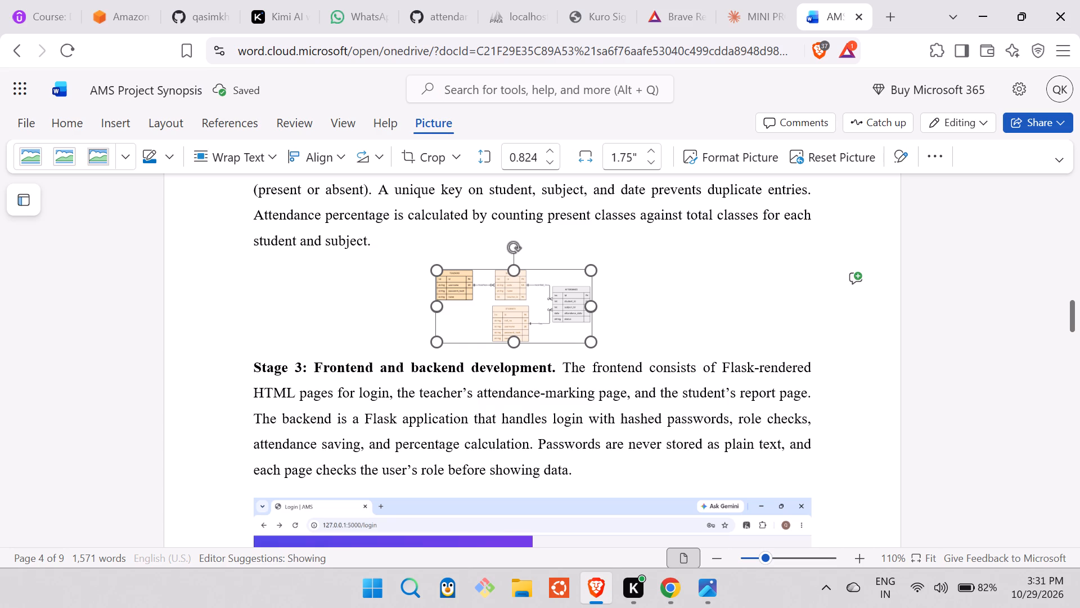
left_click(560, 284)
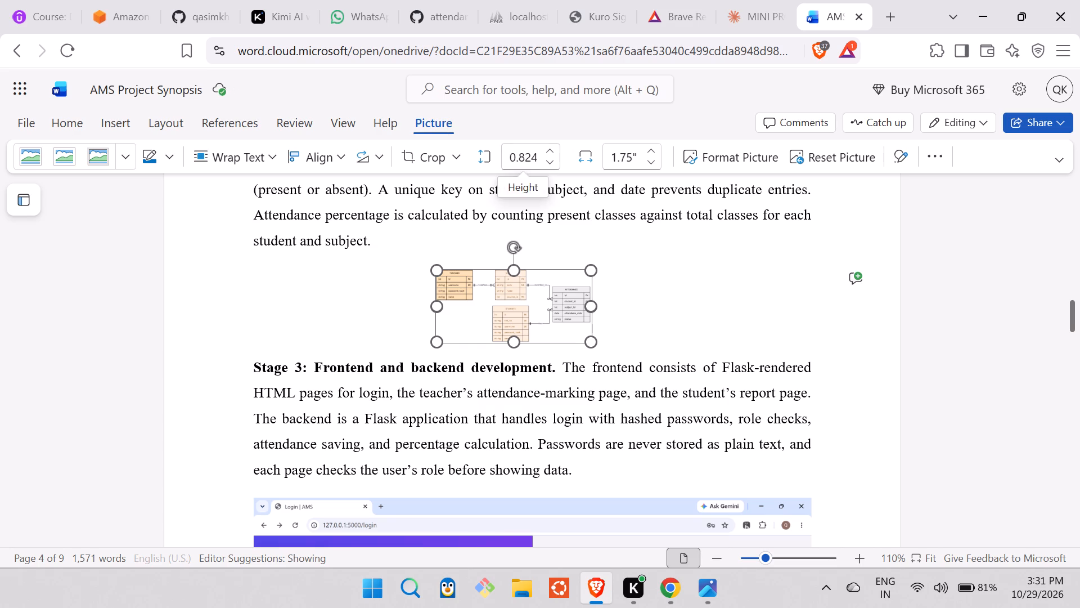
left_click(514, 154)
key("BackSpace")
key("1")
key("Right")
key("Right")
key("Right")
key("Right")
key("BackSpace")
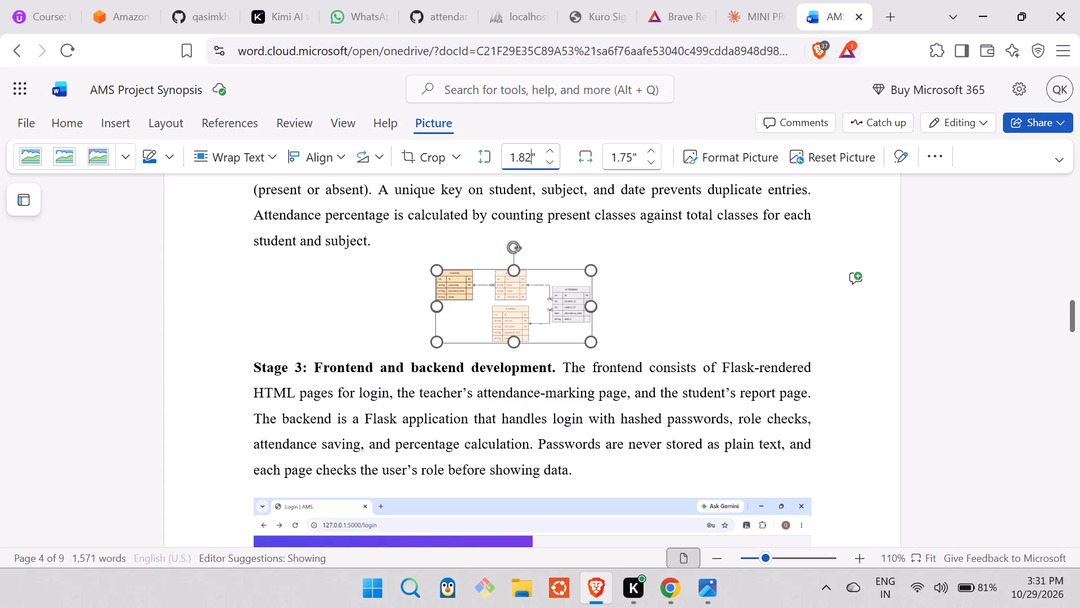
key("BackSpace")
key("BackSpace")
type("75")
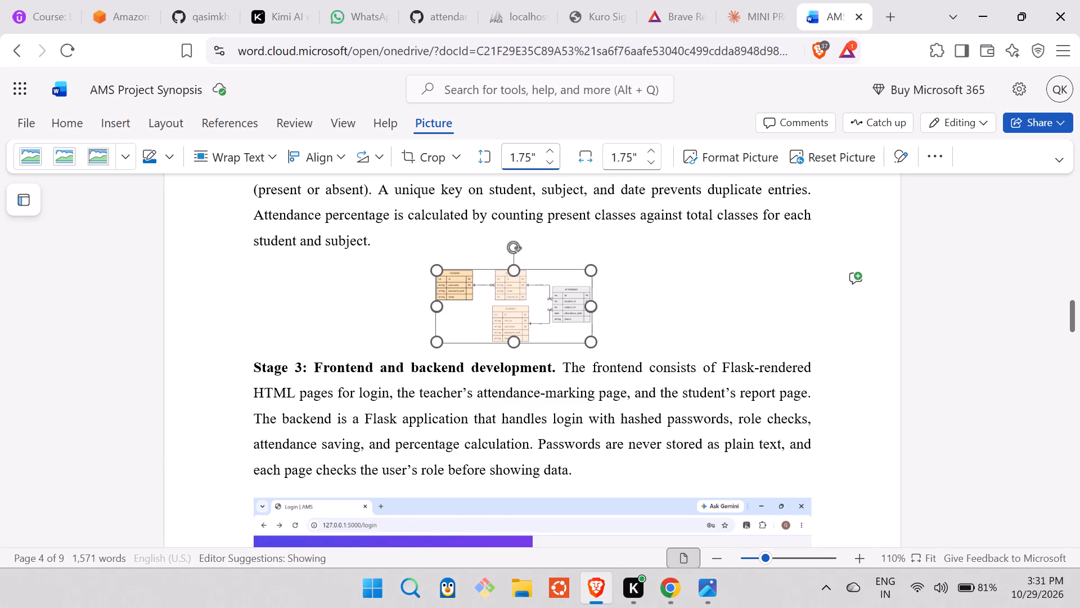
left_click(840, 350)
left_click(624, 350)
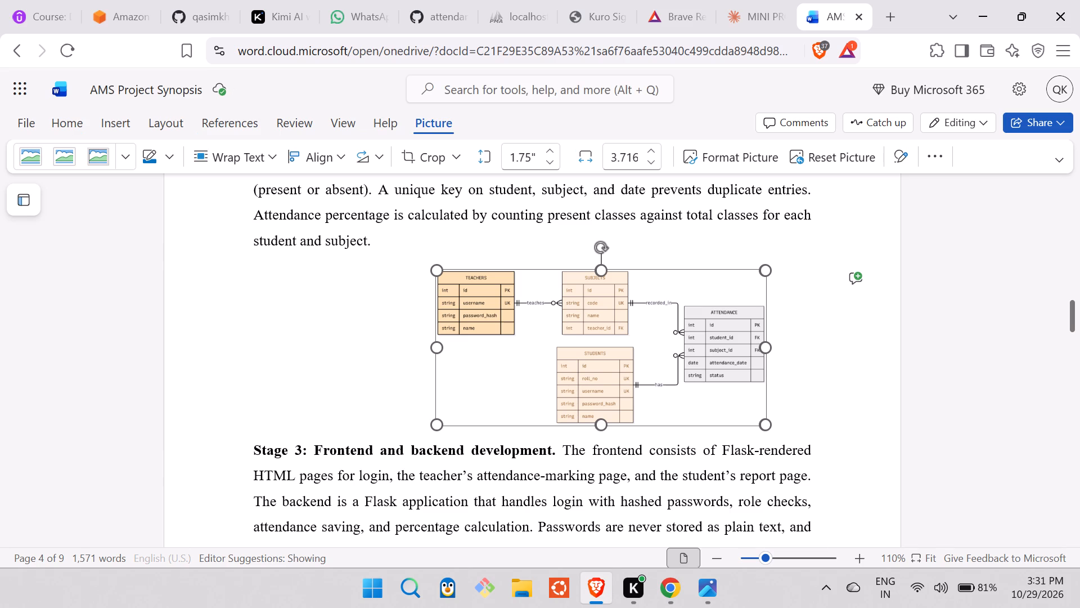
Centre the ER diagram on the page by deleting surplus spaces in front of it.
left_click(398, 386)
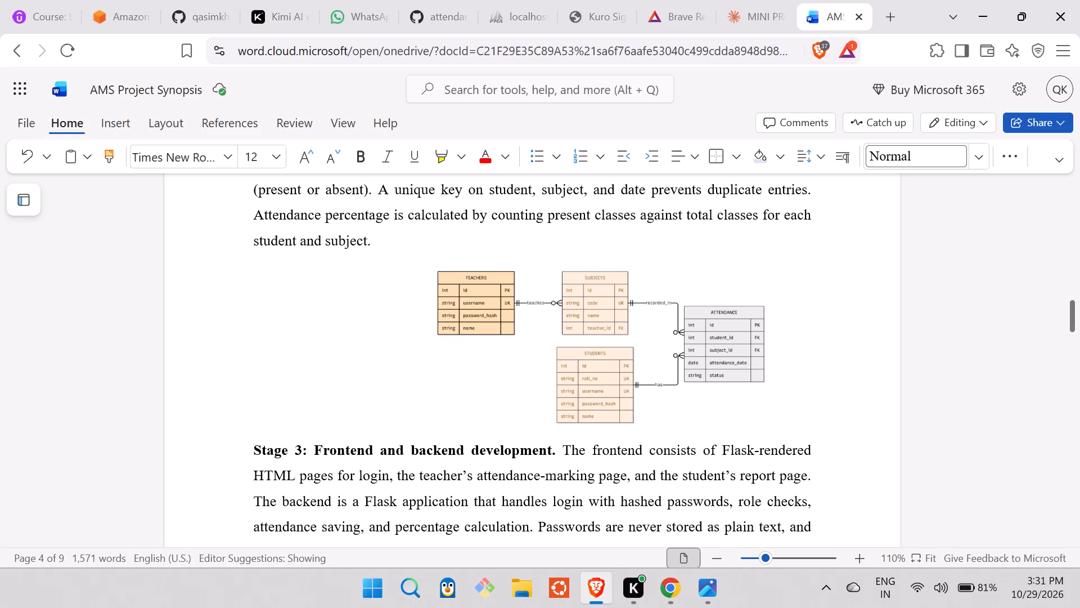
key("BackSpace")
key("BackSpace")
key("BackSpace")
key("BackSpace")
key("BackSpace")
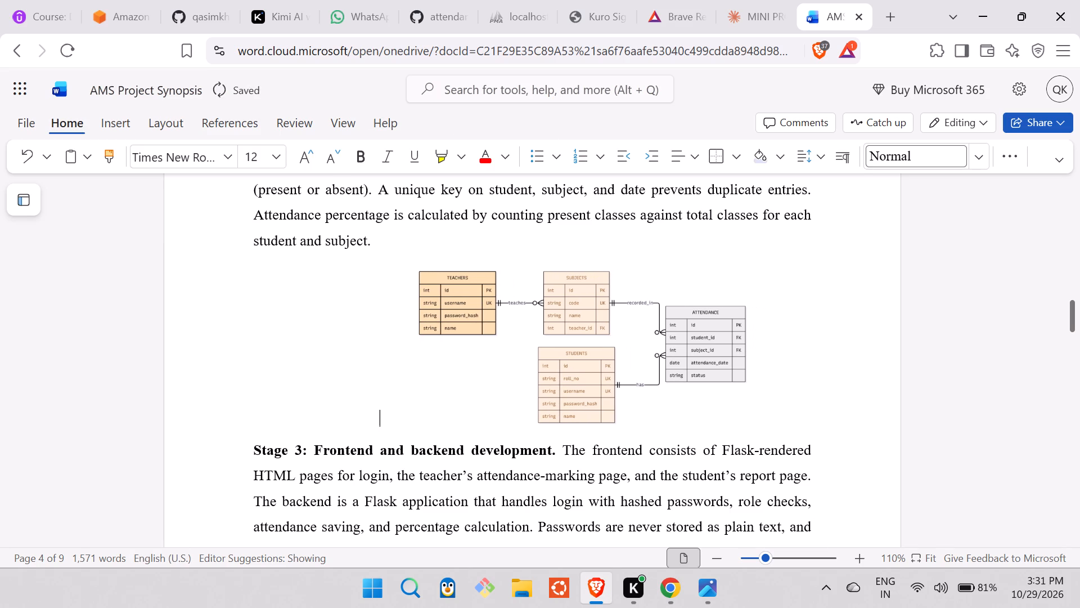
key("BackSpace")
key("BackSpace")
key("BackSpace")
key("BackSpace")
key("BackSpace")
key("BackSpace")
key("BackSpace")
key("BackSpace")
key("BackSpace")
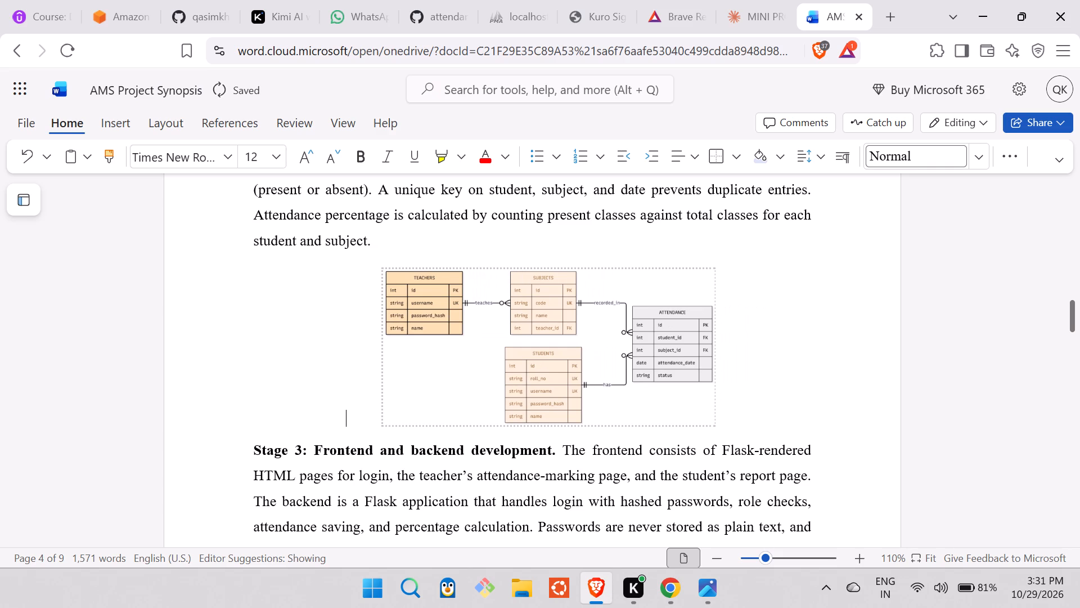
key("BackSpace")
key("BackSpace")
key("BackSpace")
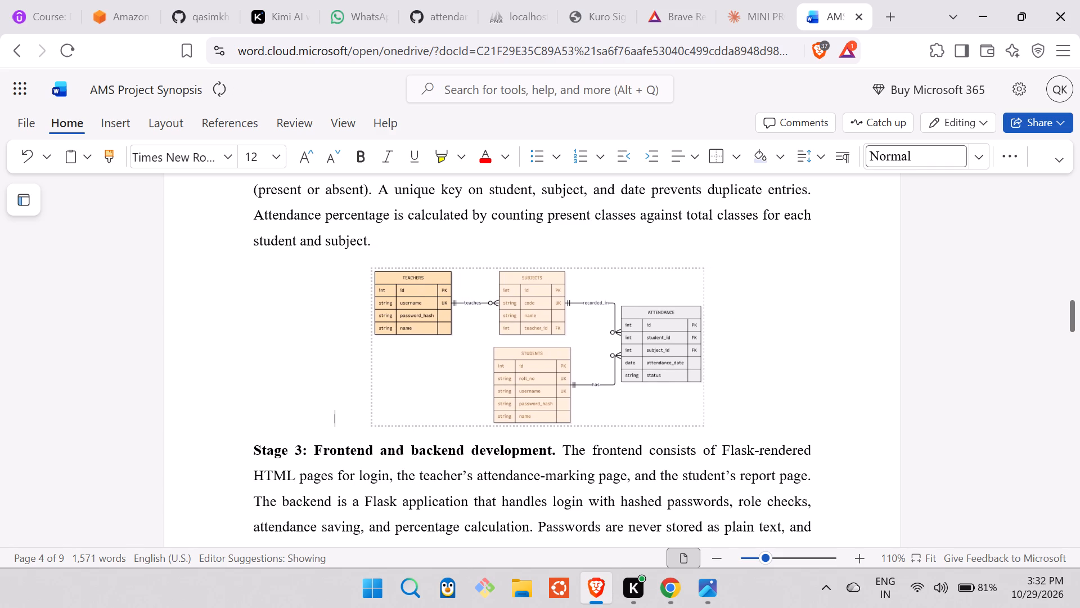
key("BackSpace")
key("space")
left_click(714, 426)
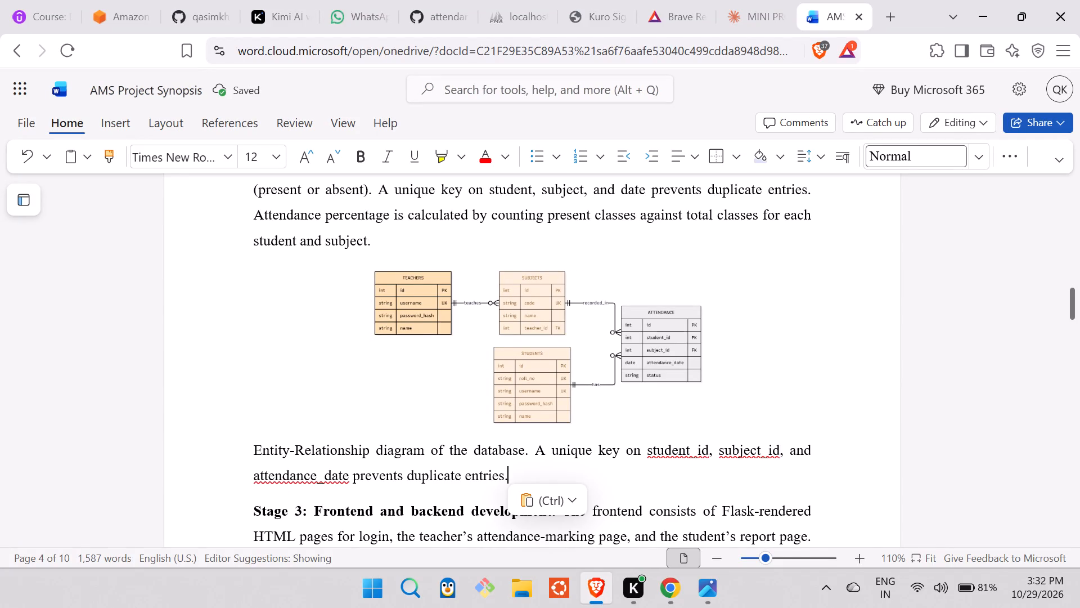
Format the whole ER diagram caption in italics at font size 10.
left_click_drag(245, 449, 375, 450)
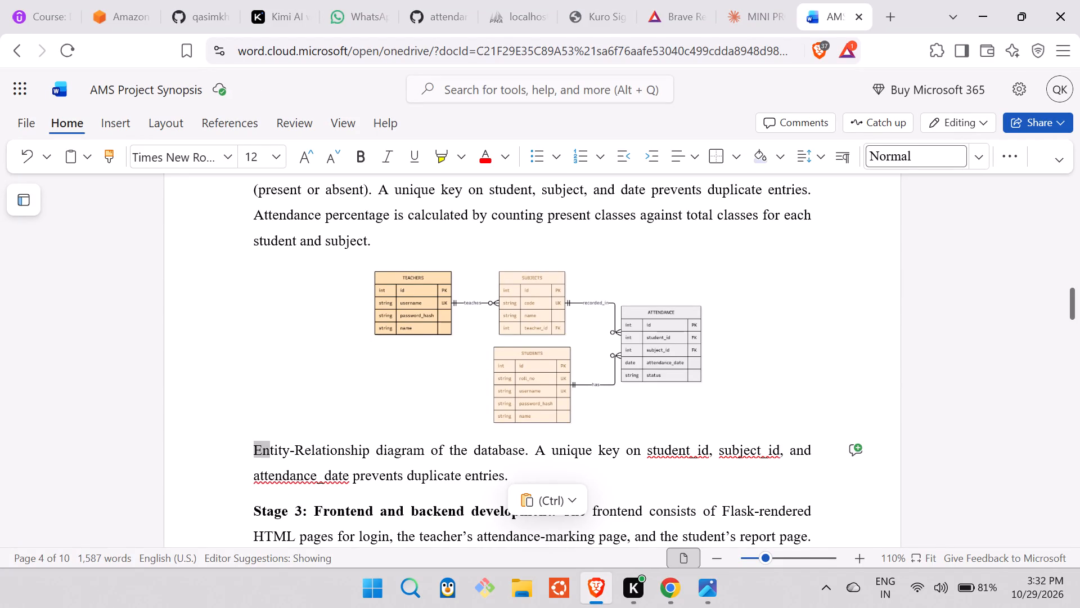
left_click_drag(375, 450, 523, 497)
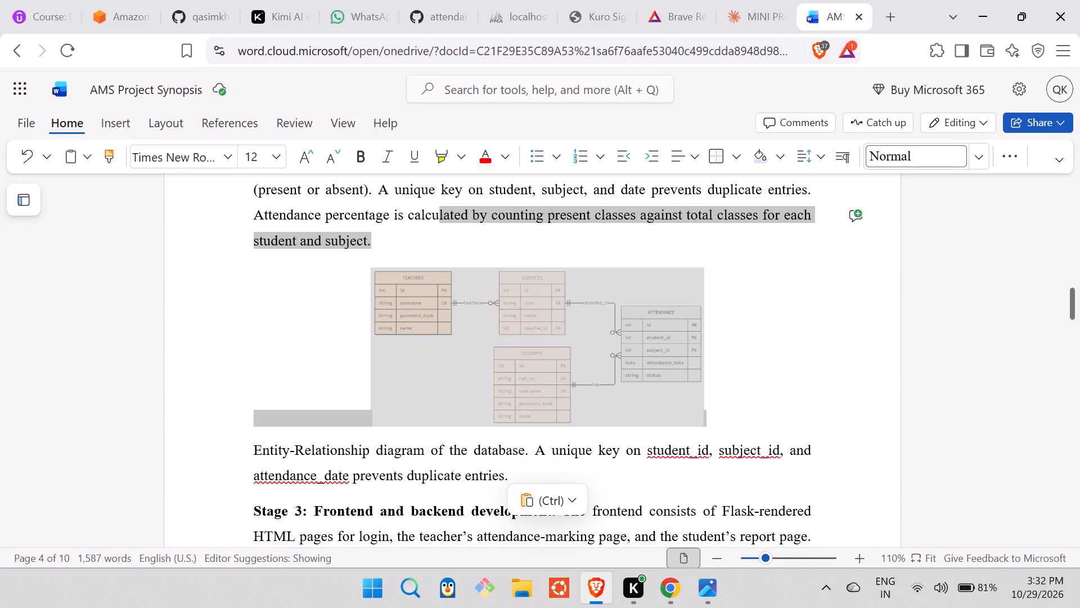
scroll(349, 327, "down", 1)
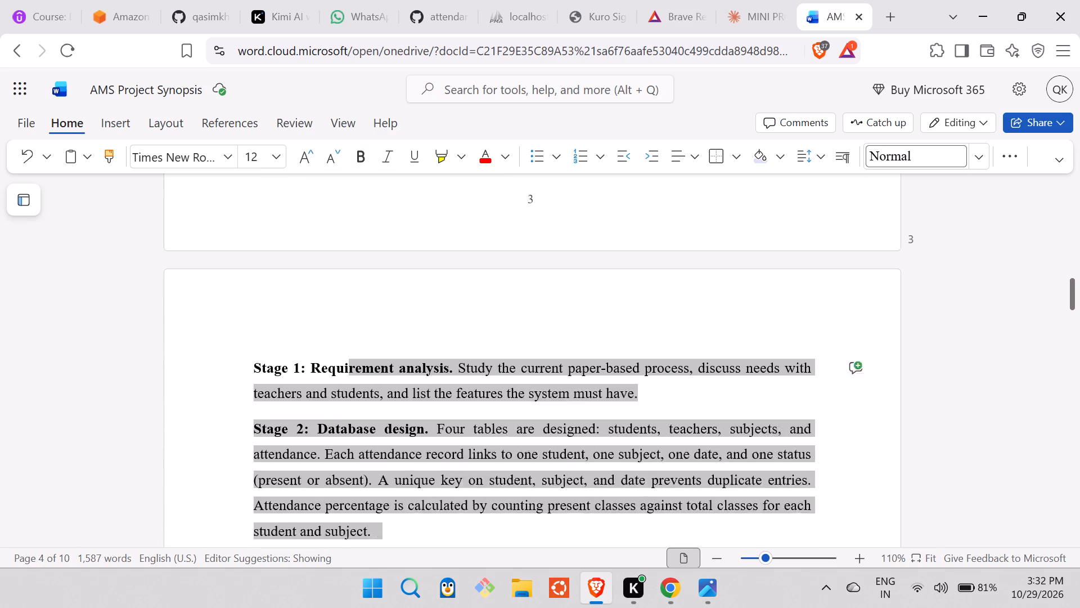
scroll(349, 327, "down", 3)
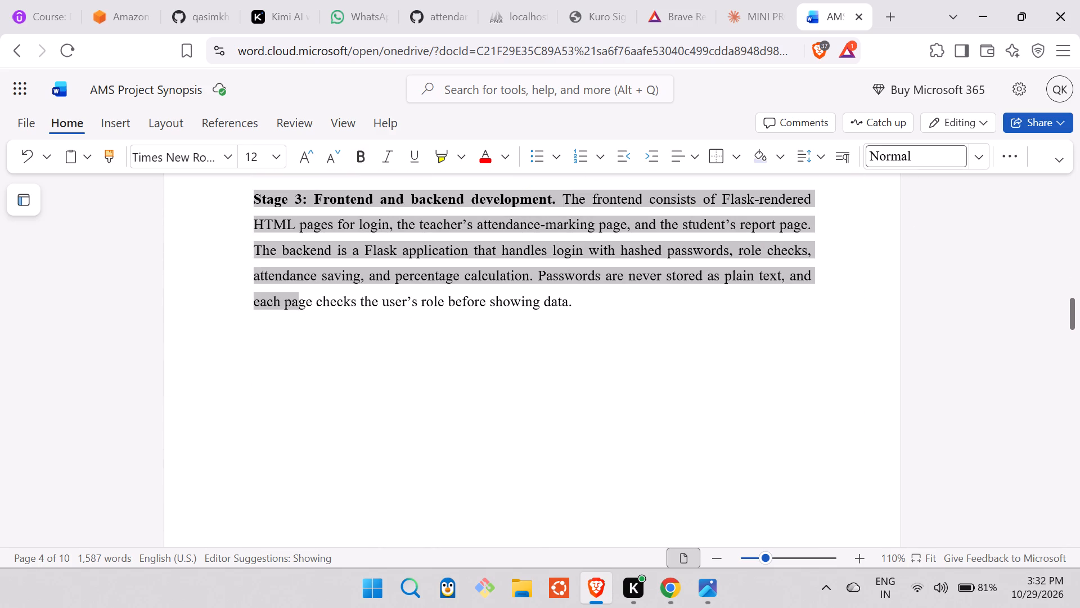
scroll(299, 491, "up", 1)
left_click(201, 336)
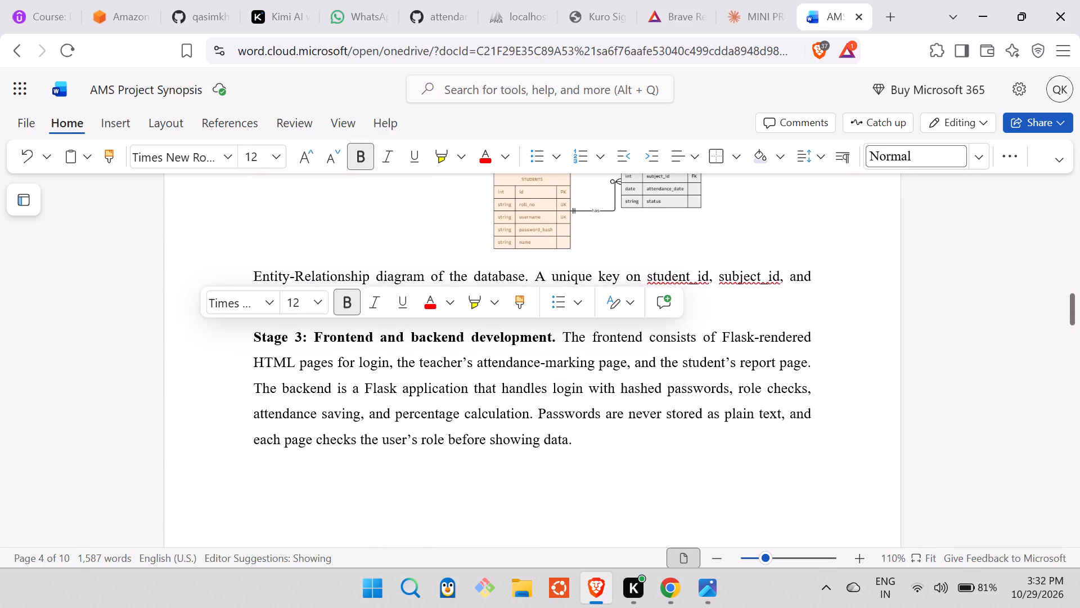
left_click(228, 317)
left_click_drag(255, 272, 510, 305)
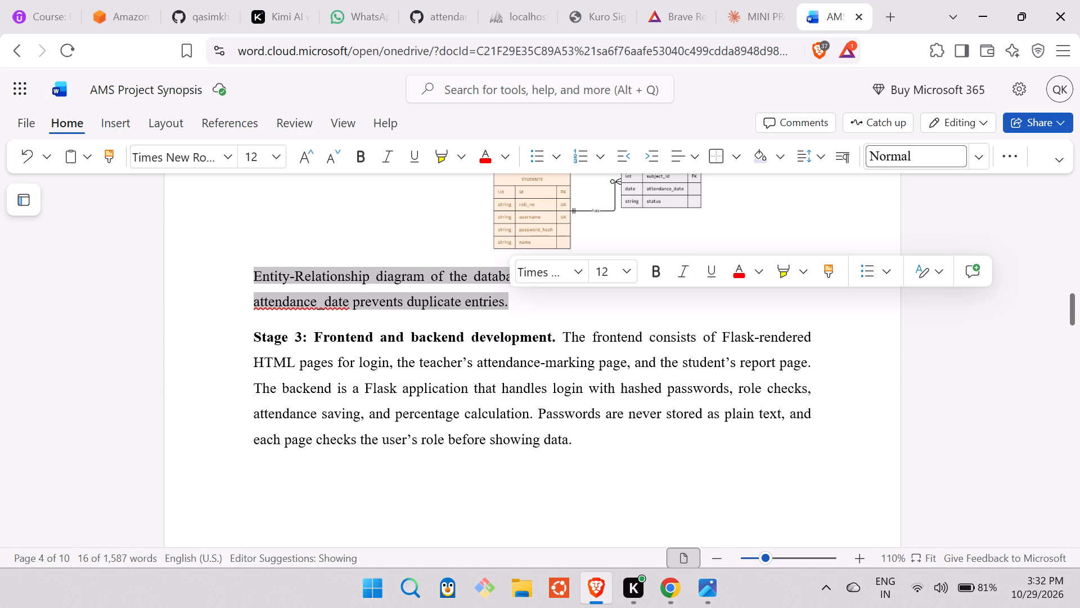
left_click(393, 160)
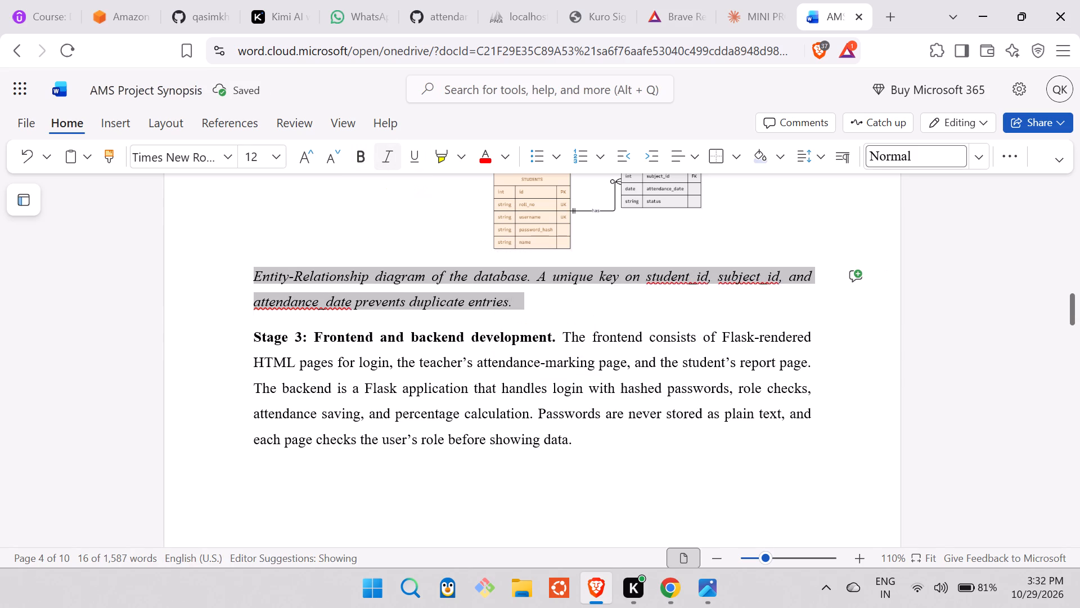
left_click(277, 157)
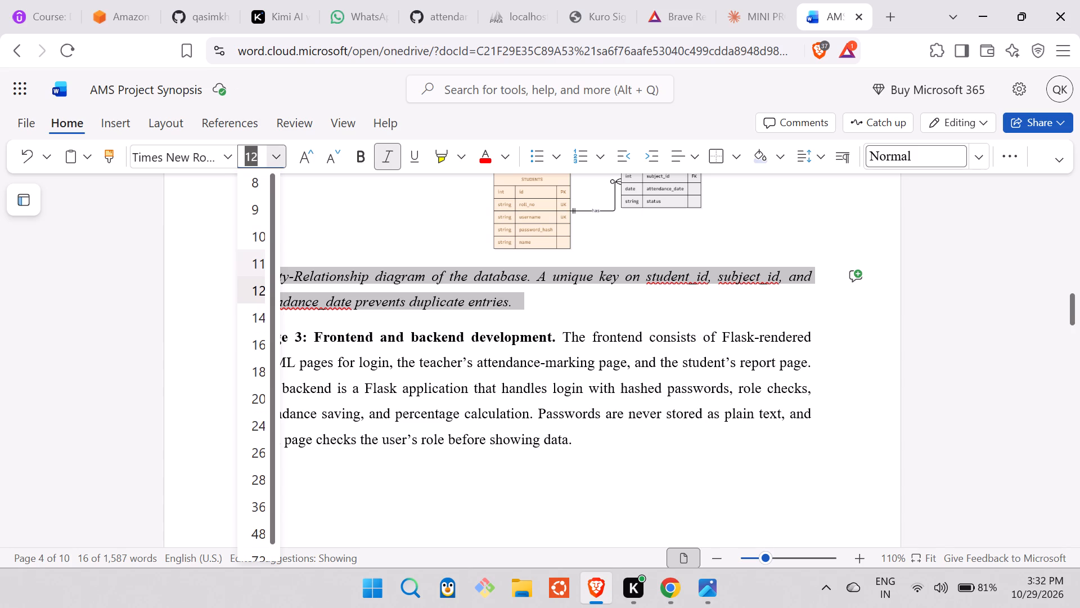
left_click(257, 244)
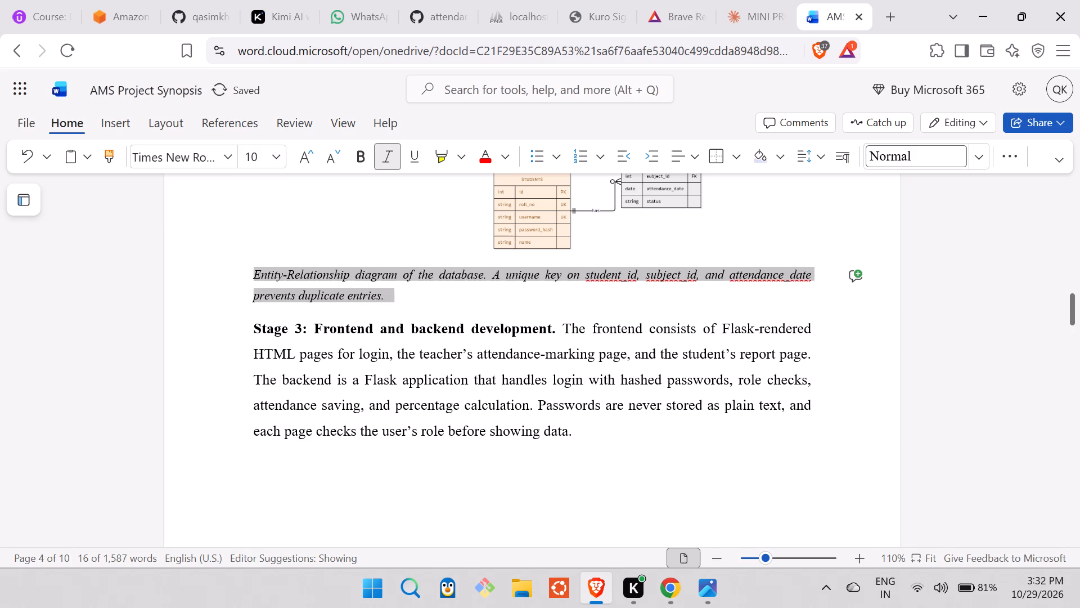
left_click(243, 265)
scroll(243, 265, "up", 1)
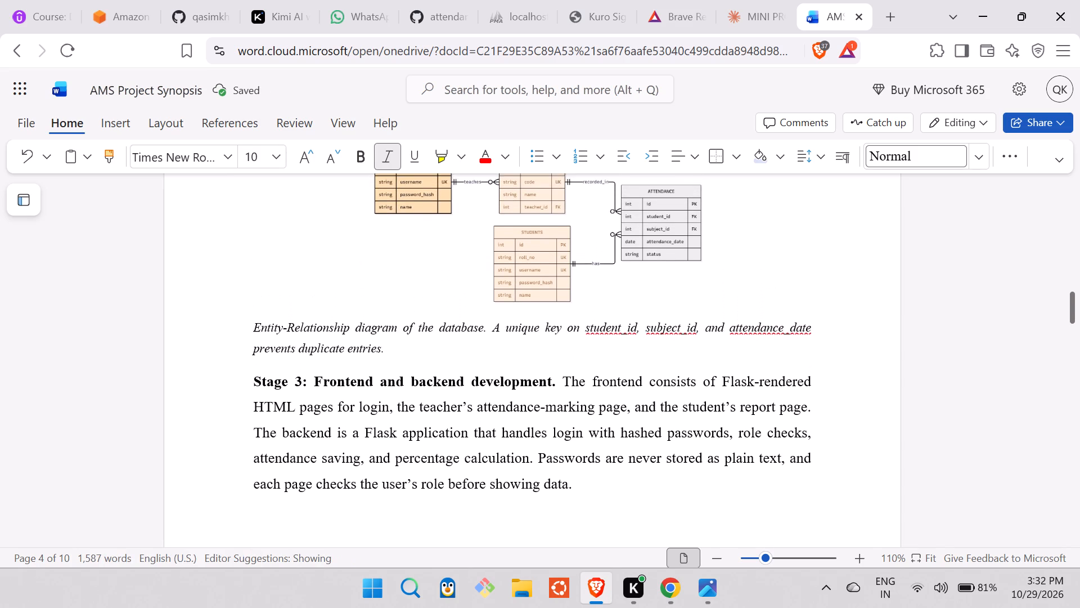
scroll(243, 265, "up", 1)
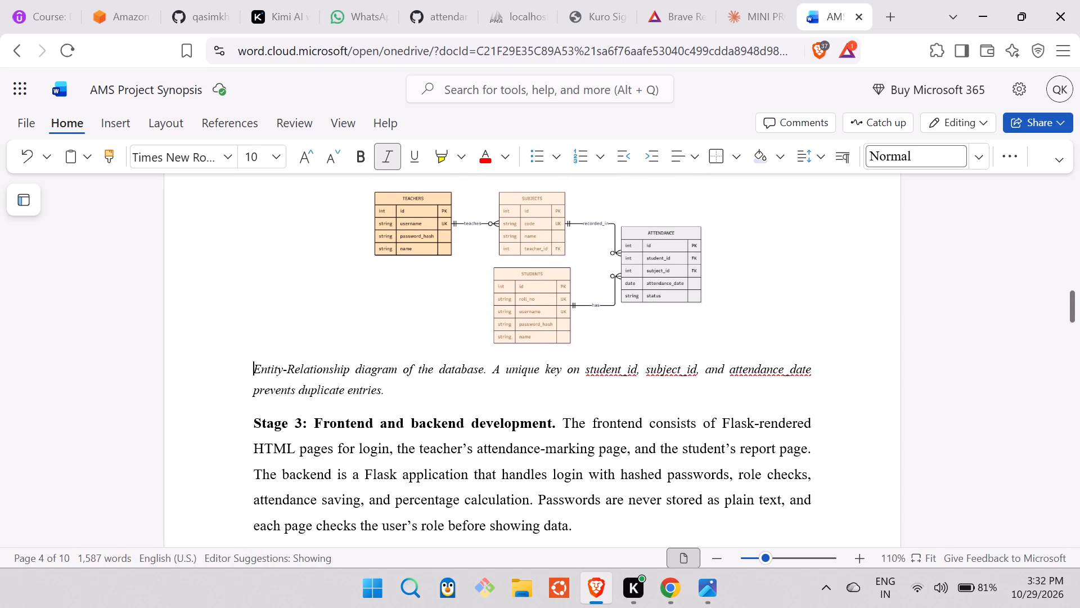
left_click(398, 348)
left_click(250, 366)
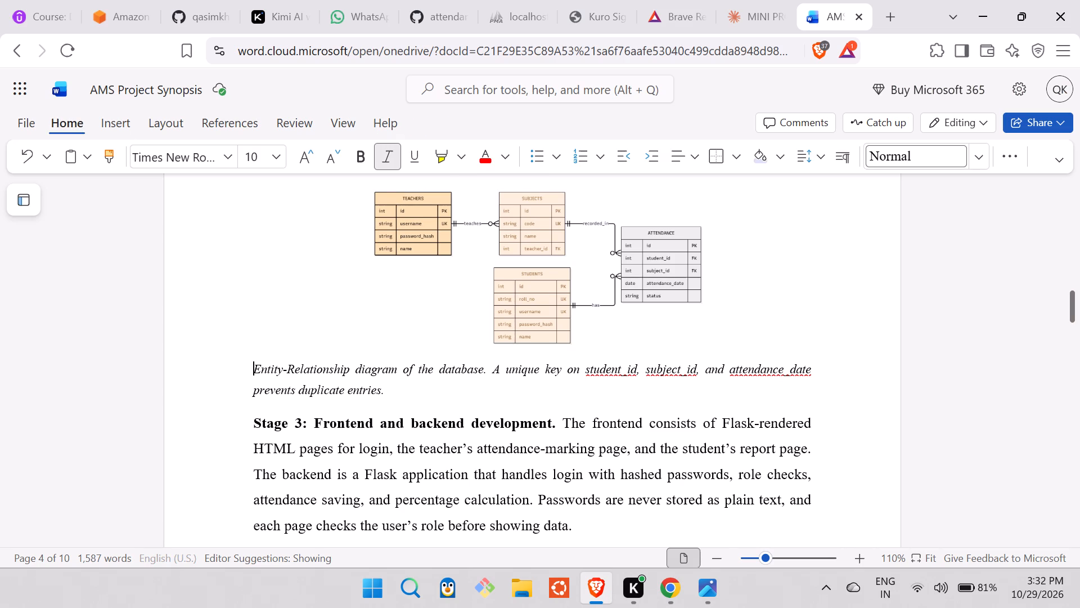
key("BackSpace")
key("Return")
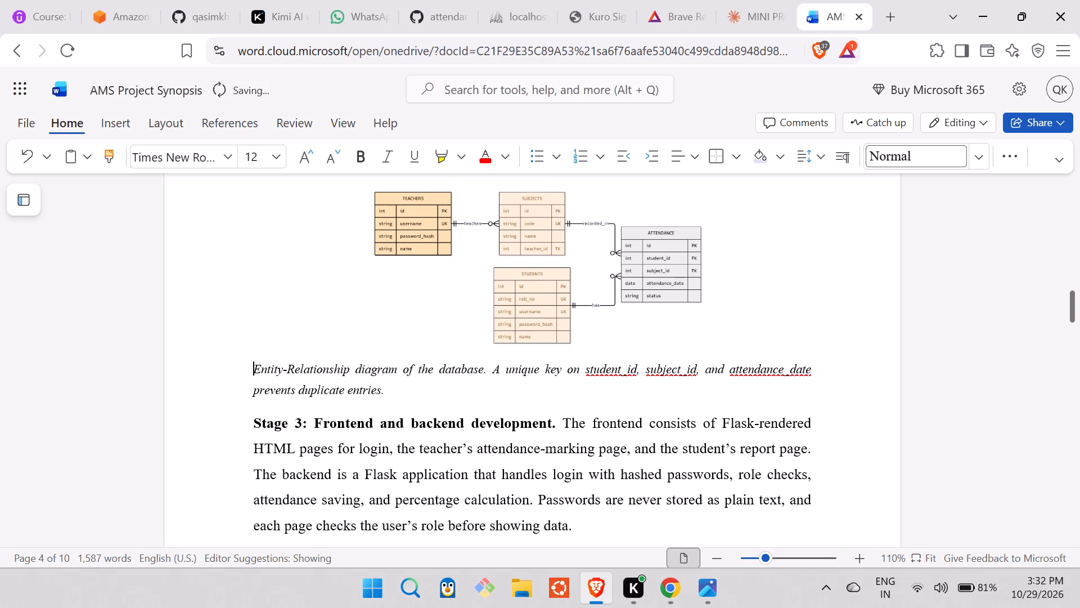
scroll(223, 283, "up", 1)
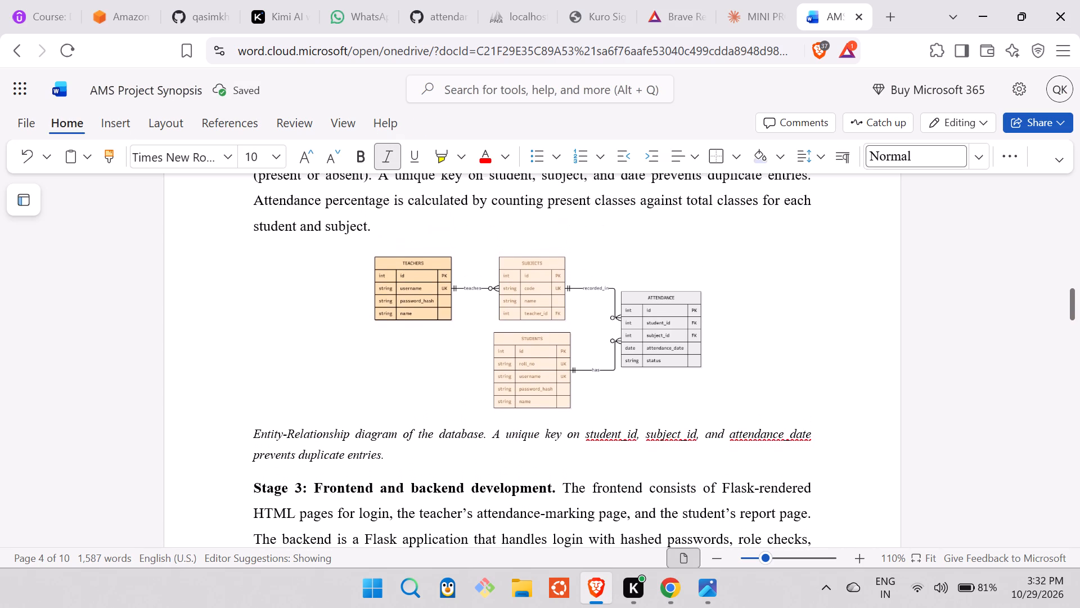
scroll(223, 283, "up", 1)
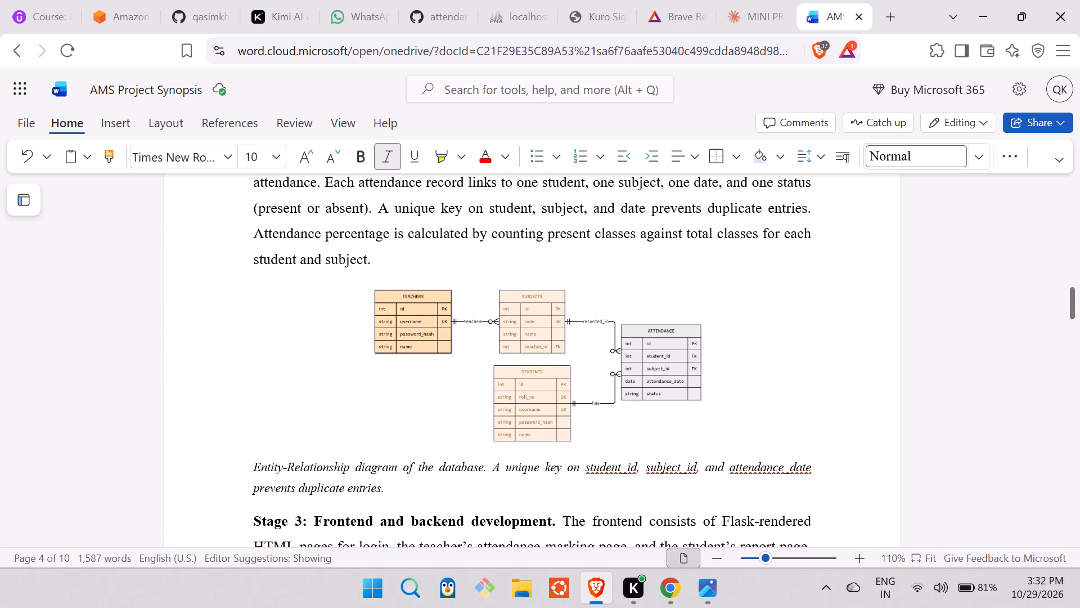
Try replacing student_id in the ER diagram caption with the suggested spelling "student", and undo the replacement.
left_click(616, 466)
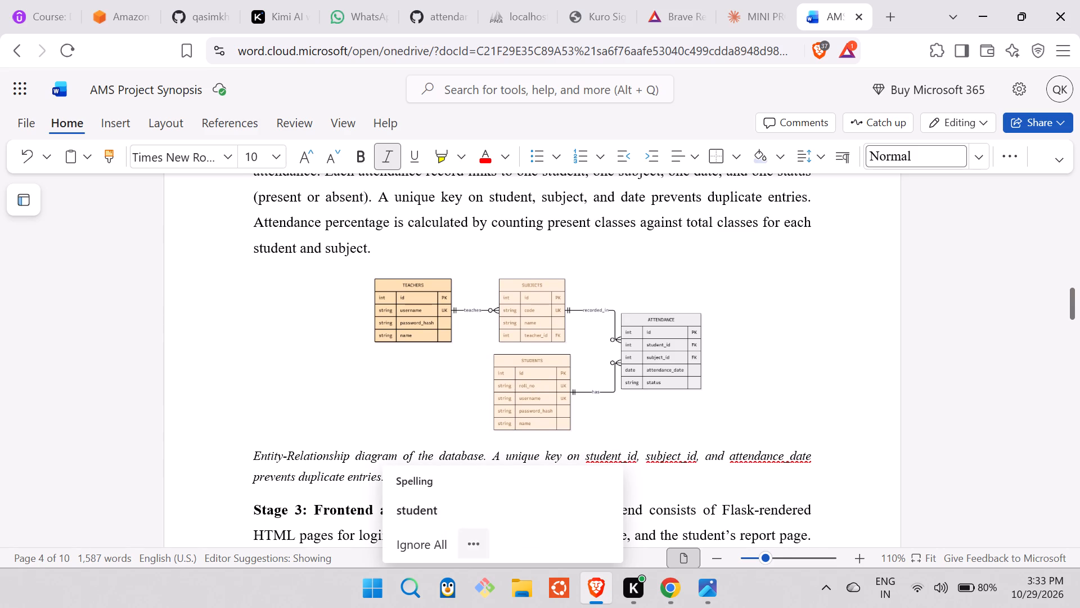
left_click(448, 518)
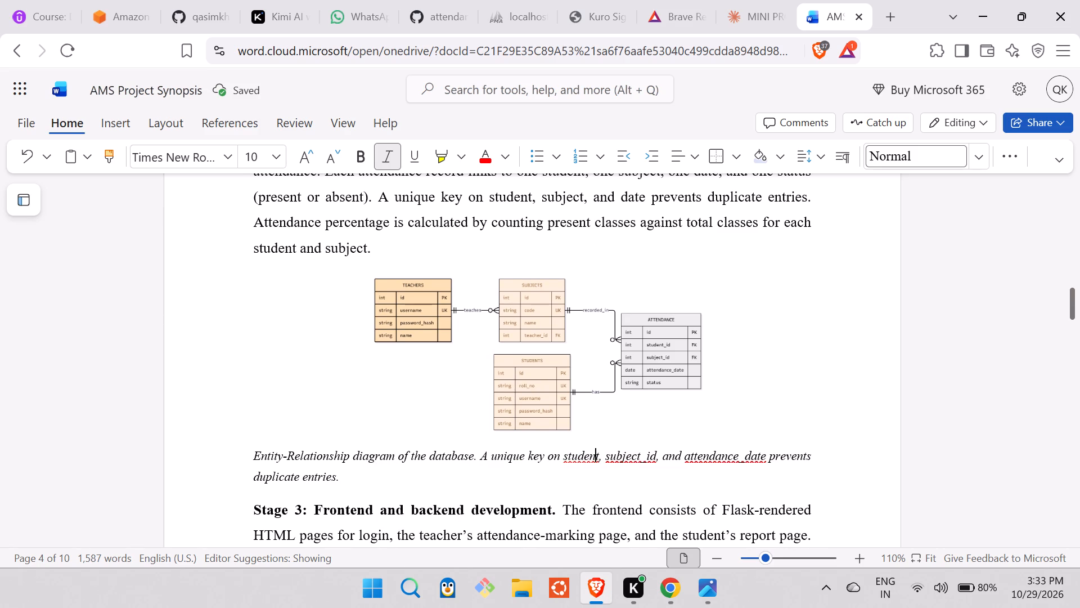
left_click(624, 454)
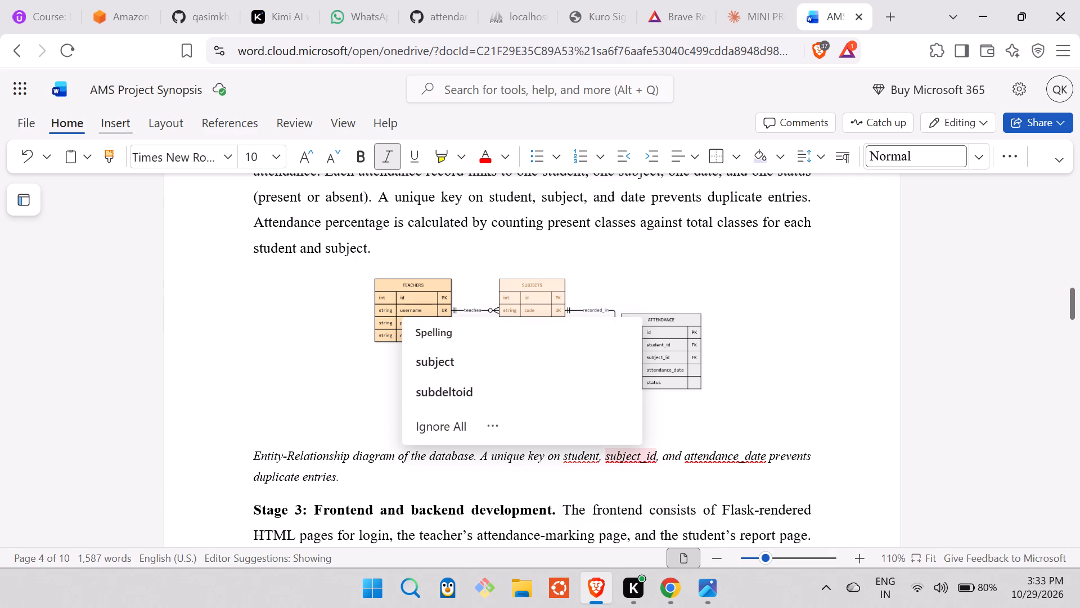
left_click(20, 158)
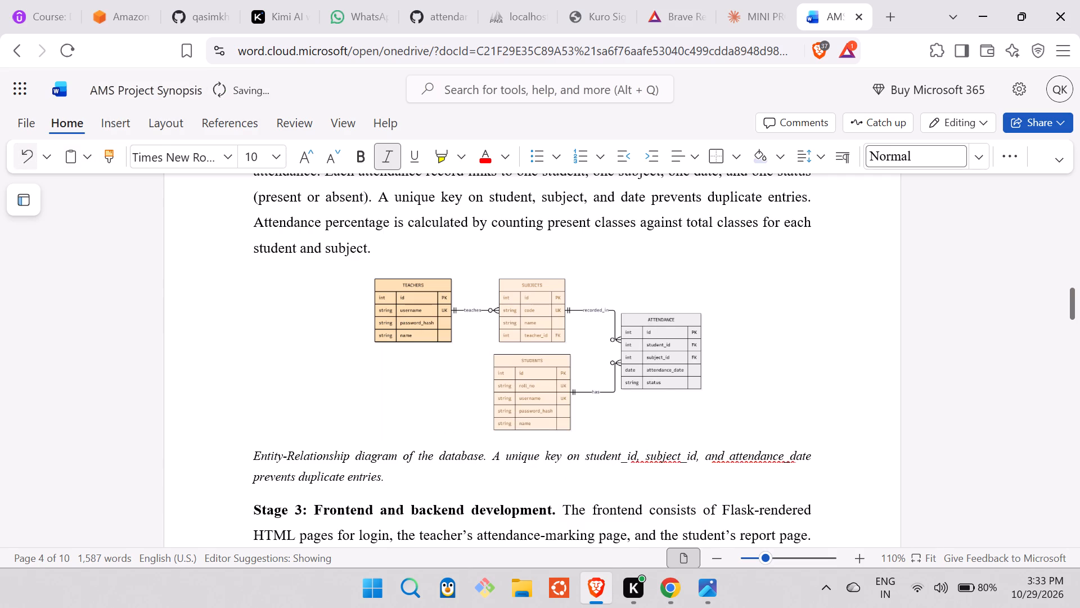
Ignore all spelling suggestions for subject_id, attendance_date and student_id in the ER diagram caption.
left_click(676, 463)
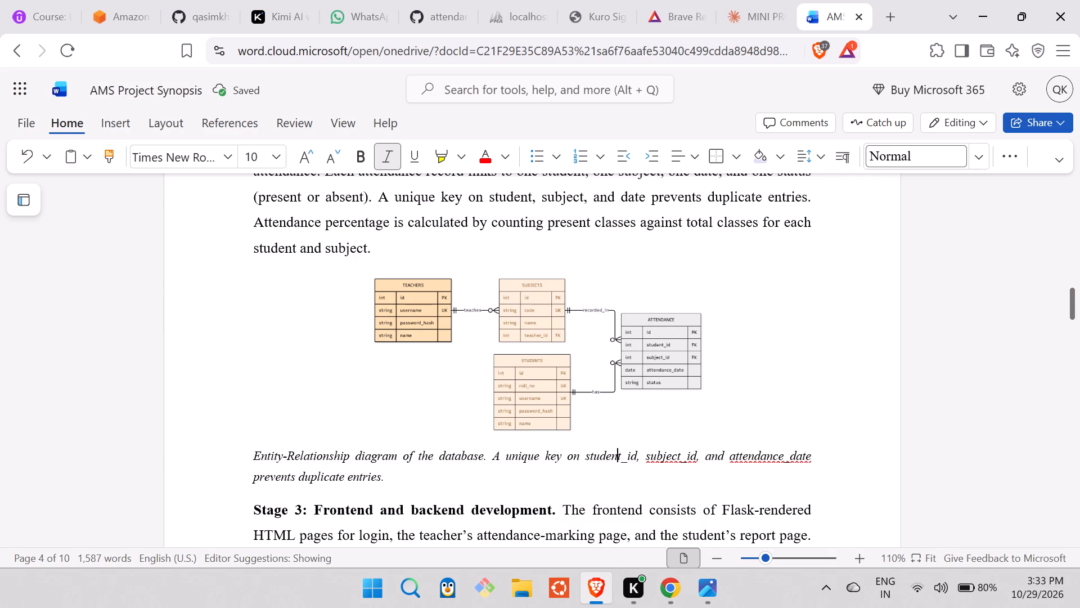
left_click(676, 463)
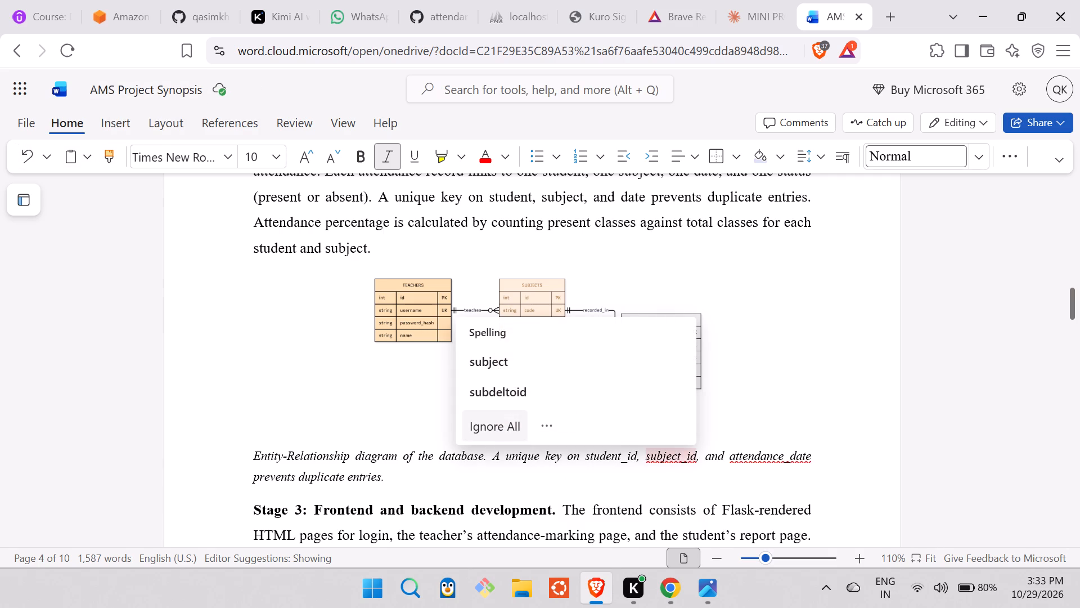
left_click(512, 421)
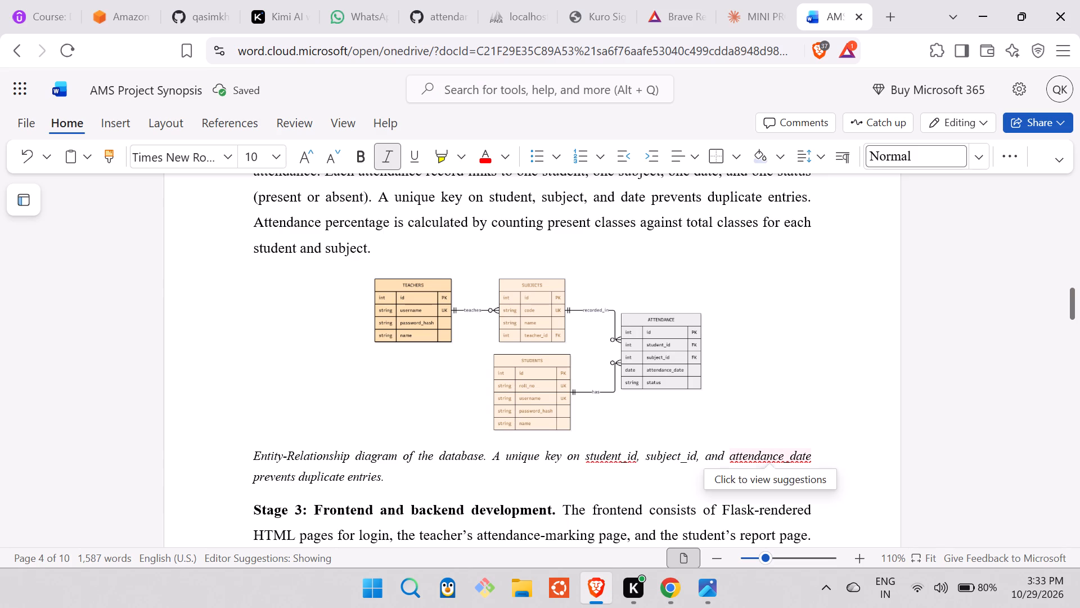
left_click(761, 462)
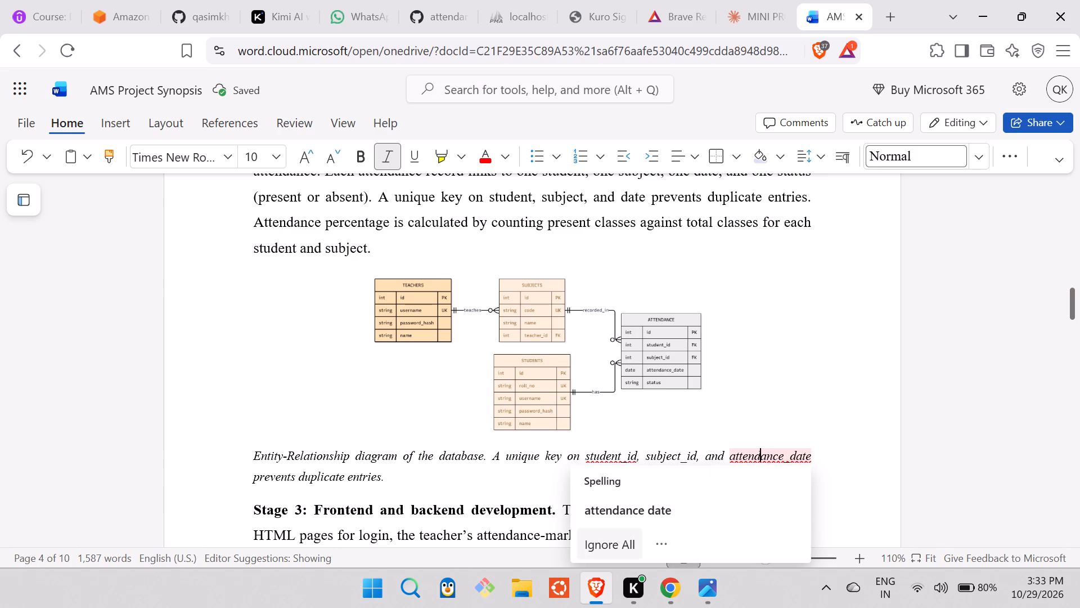
left_click(618, 546)
left_click(597, 458)
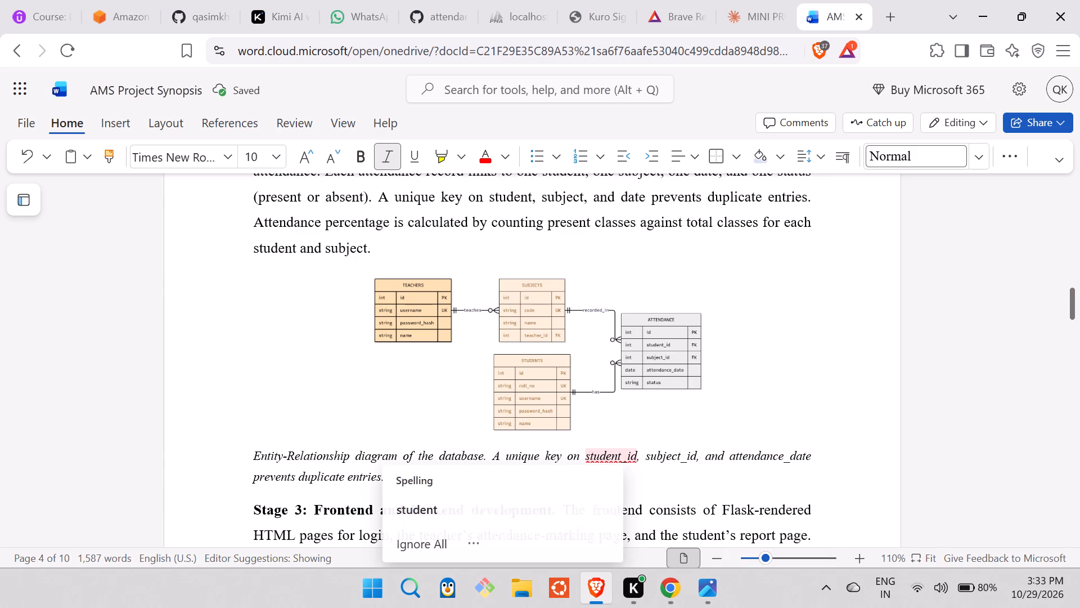
left_click(445, 537)
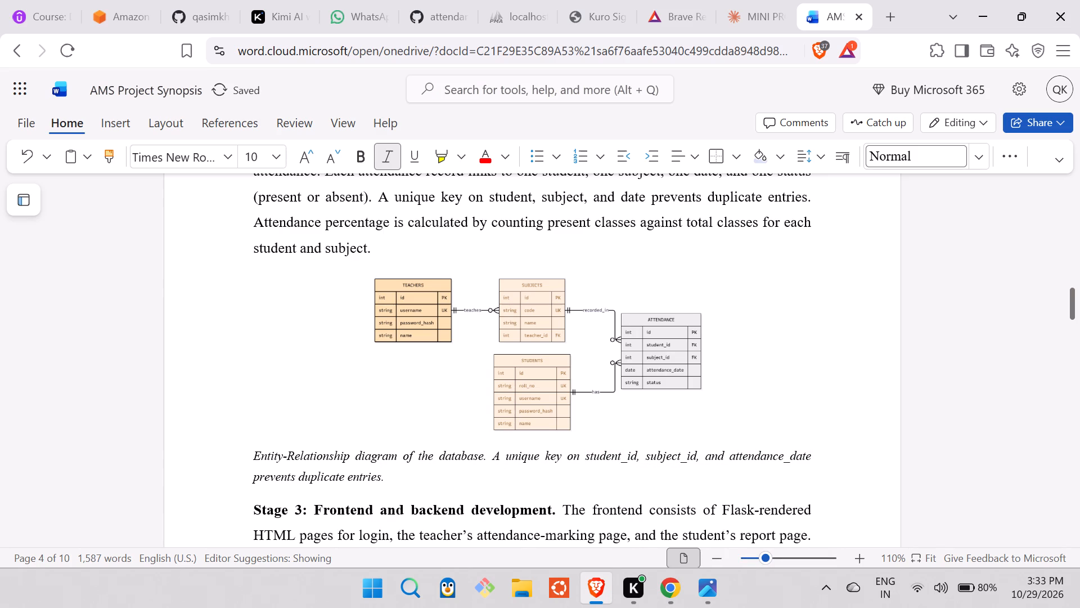
left_click(179, 463)
left_click(97, 450)
Review the ER diagram, its caption and the surrounding Stage 1 to Stage 3 text for layout.
scroll(97, 450, "down", 1)
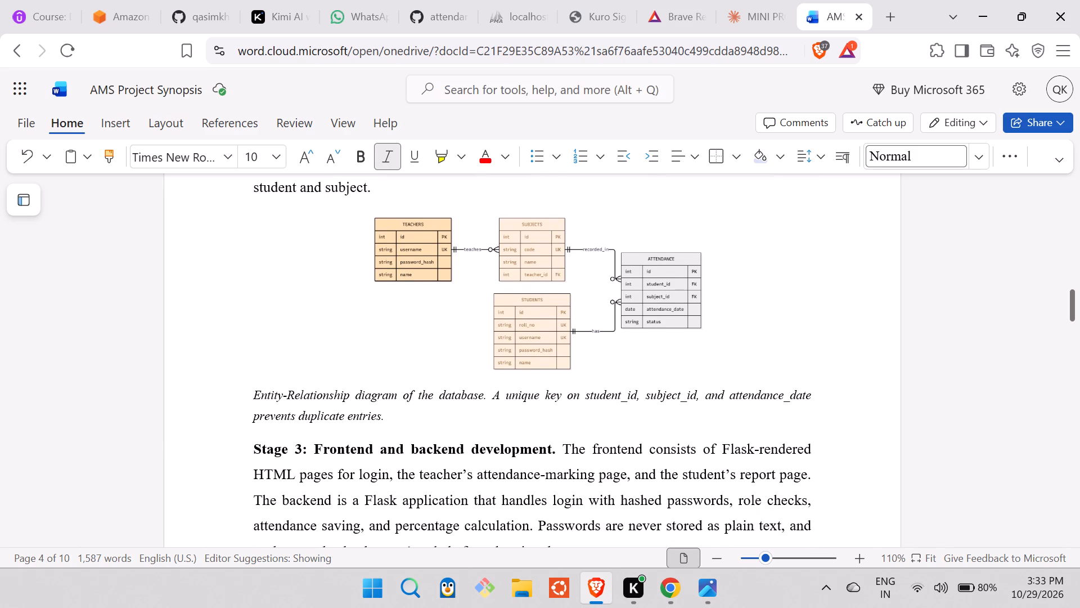
scroll(97, 450, "up", 1)
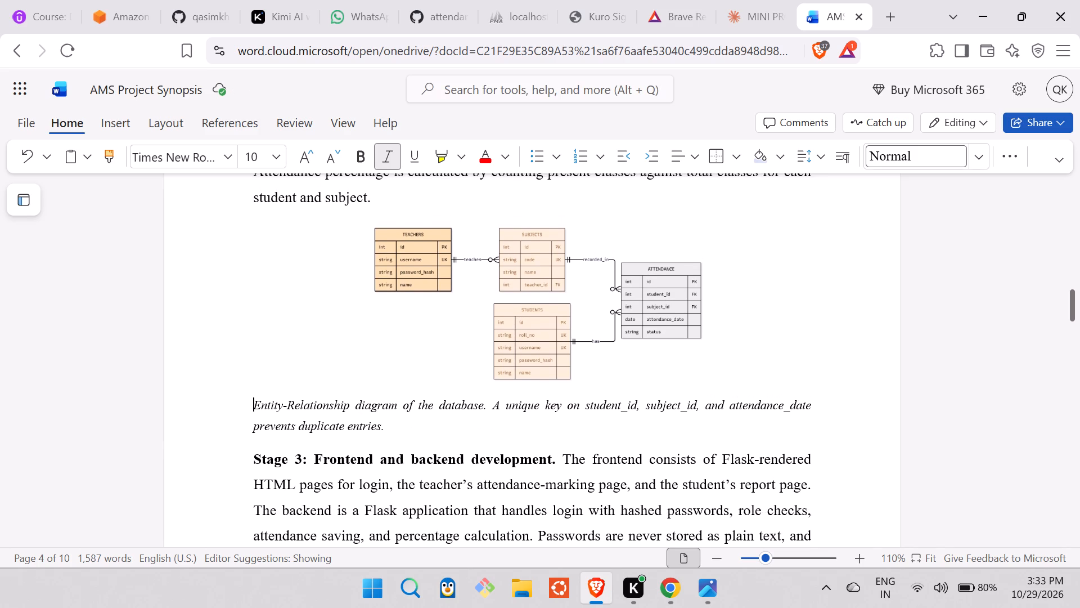
scroll(97, 450, "up", 1)
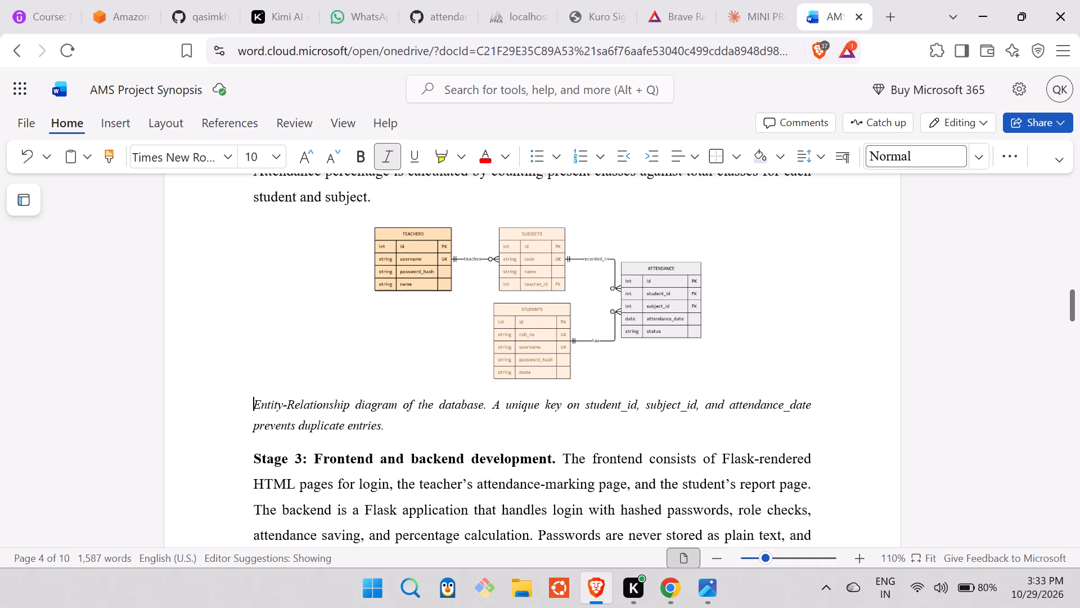
scroll(302, 347, "up", 3)
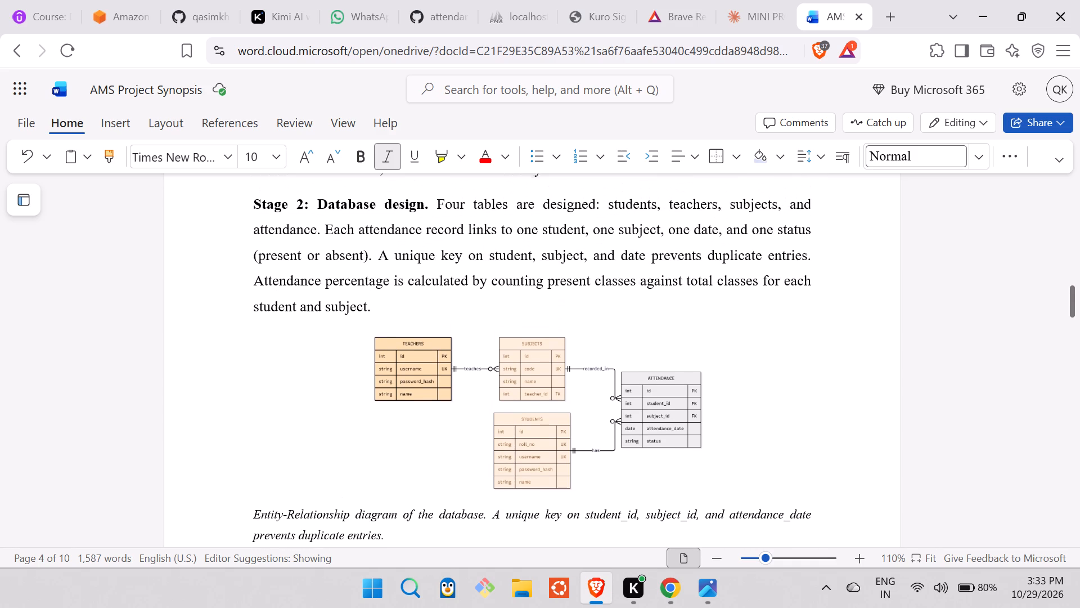
scroll(302, 347, "up", 2)
scroll(305, 332, "down", 2)
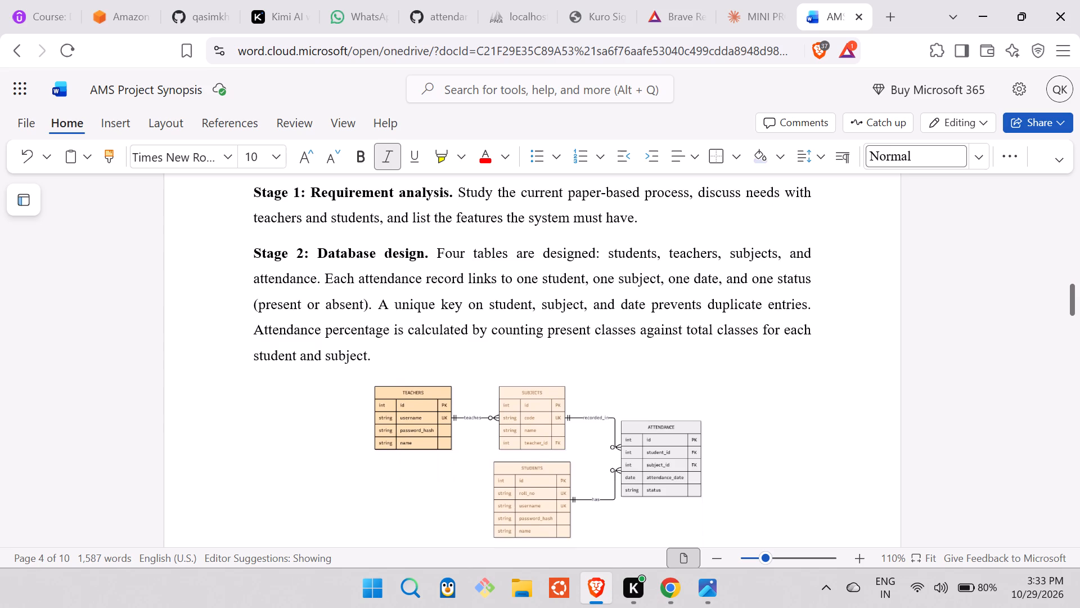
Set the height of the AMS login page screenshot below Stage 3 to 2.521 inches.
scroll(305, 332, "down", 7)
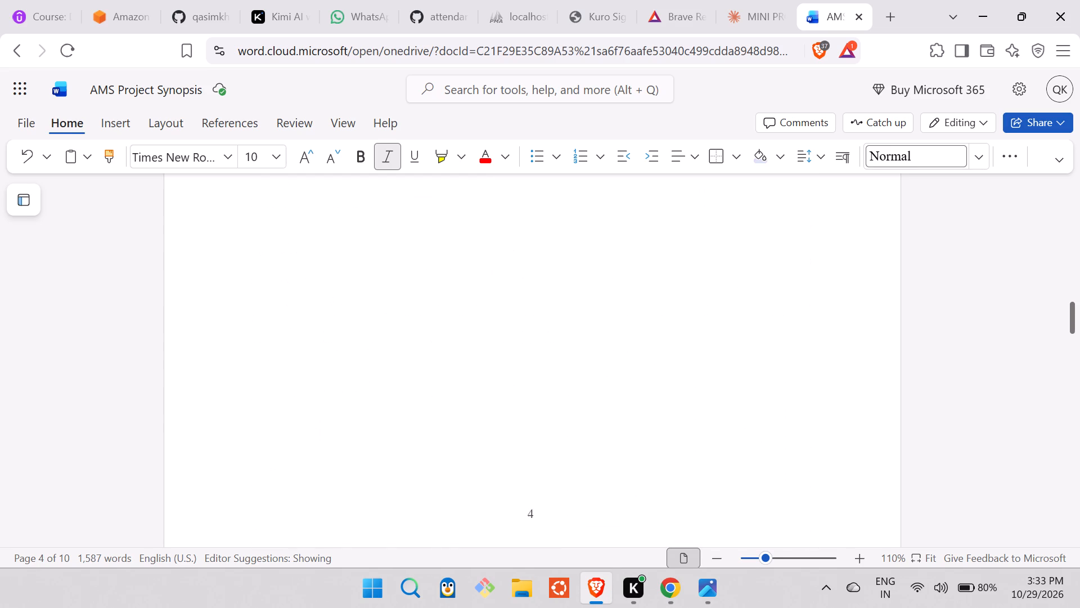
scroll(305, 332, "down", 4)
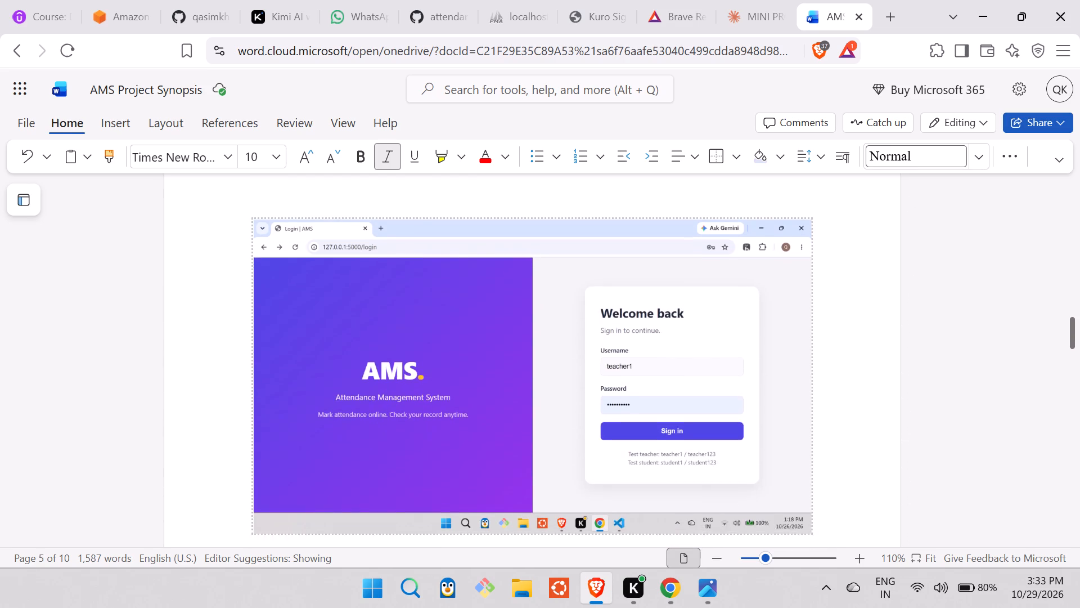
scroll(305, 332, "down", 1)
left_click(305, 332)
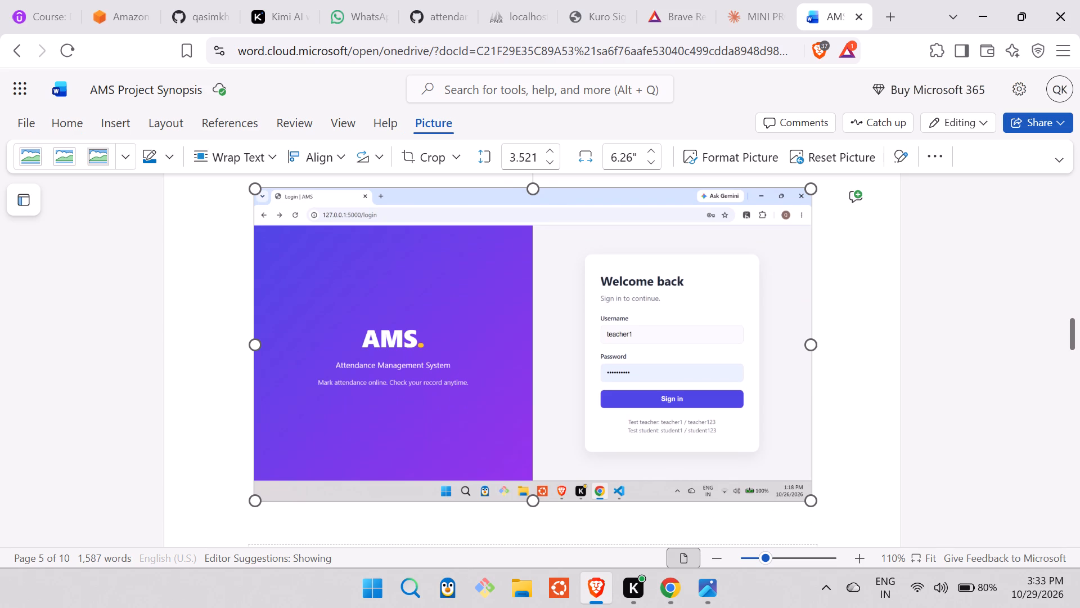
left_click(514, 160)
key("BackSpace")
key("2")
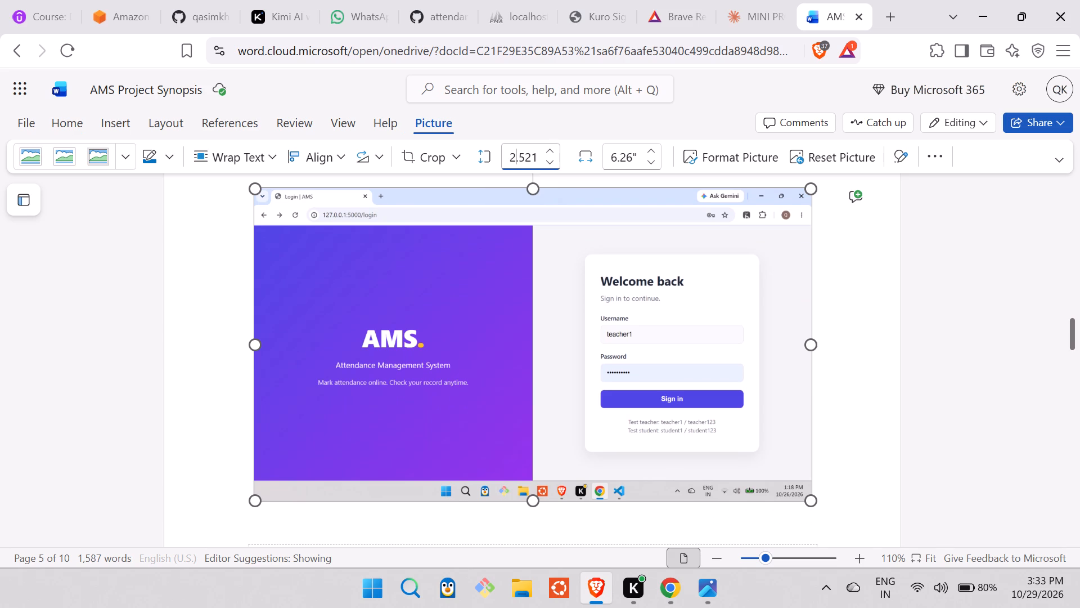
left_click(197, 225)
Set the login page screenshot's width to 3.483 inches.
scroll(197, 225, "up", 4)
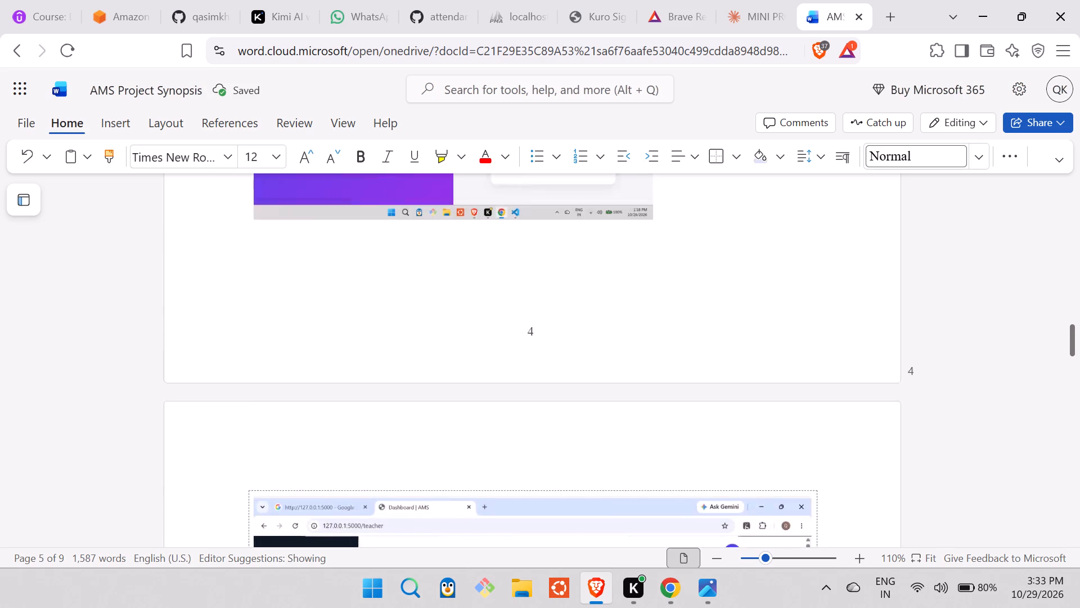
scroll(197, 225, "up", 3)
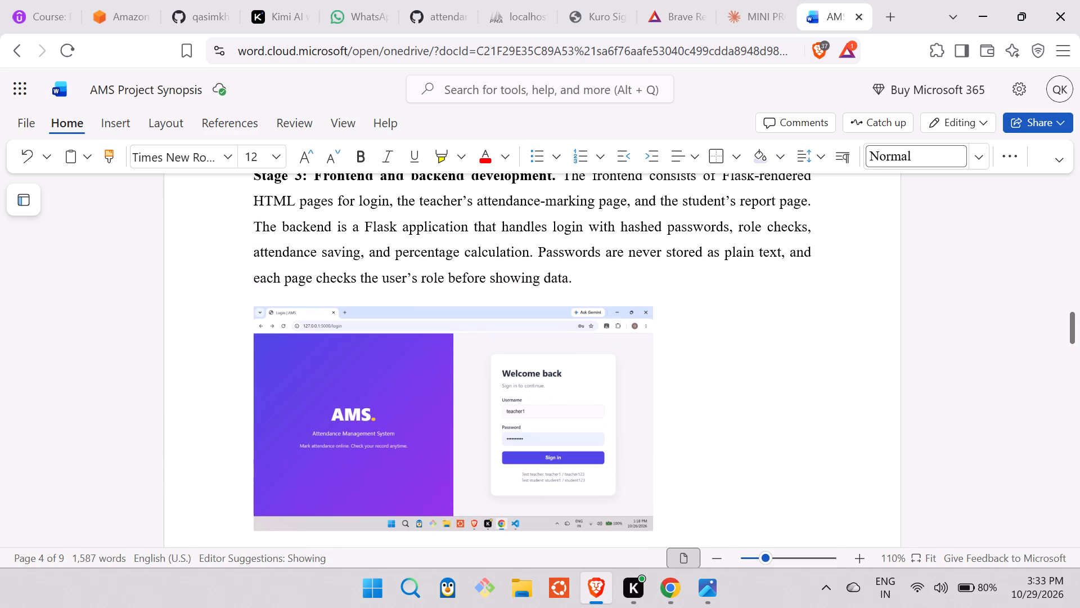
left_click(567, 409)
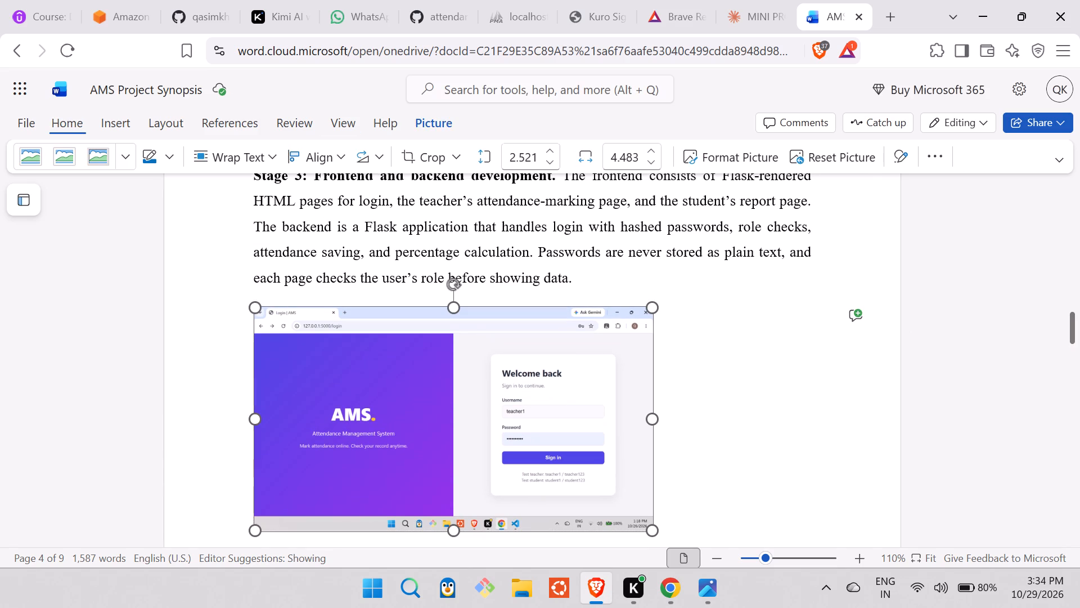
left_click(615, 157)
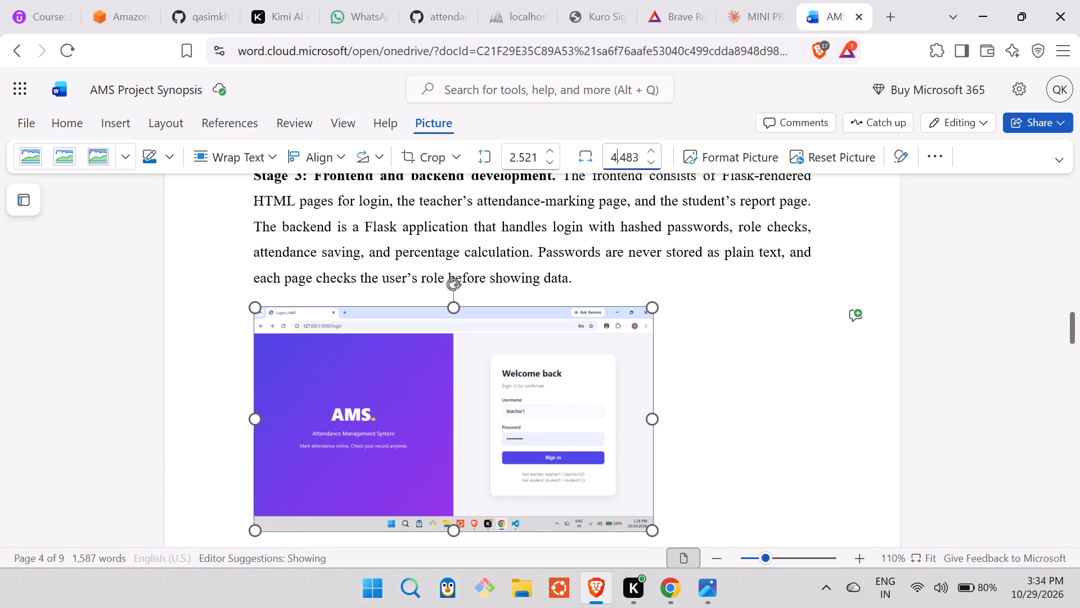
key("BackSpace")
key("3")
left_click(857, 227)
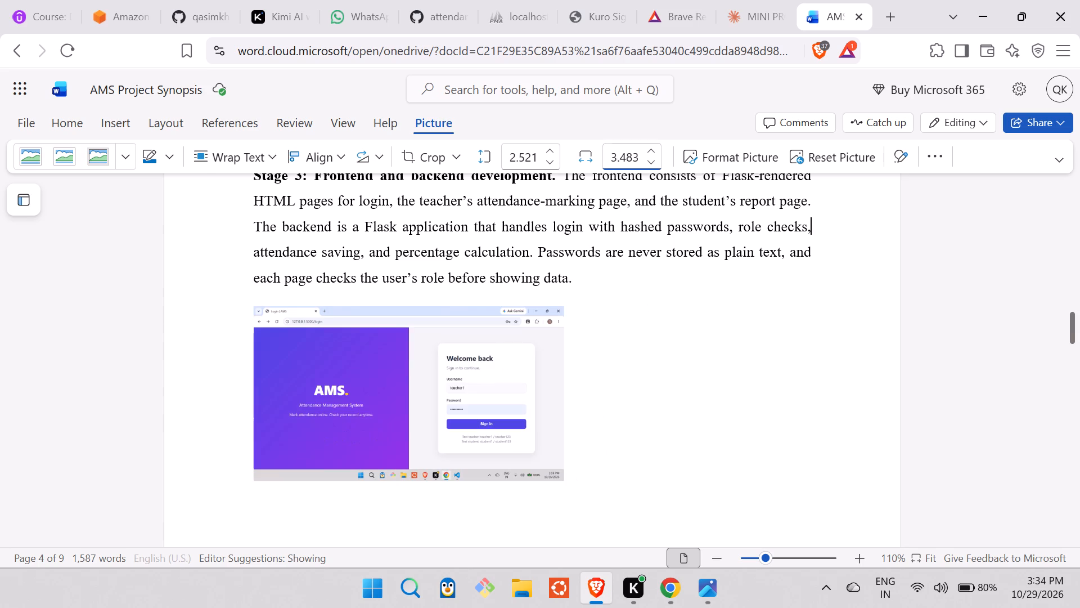
Set the login page screenshot's height to 2.959 inches.
left_click(401, 401)
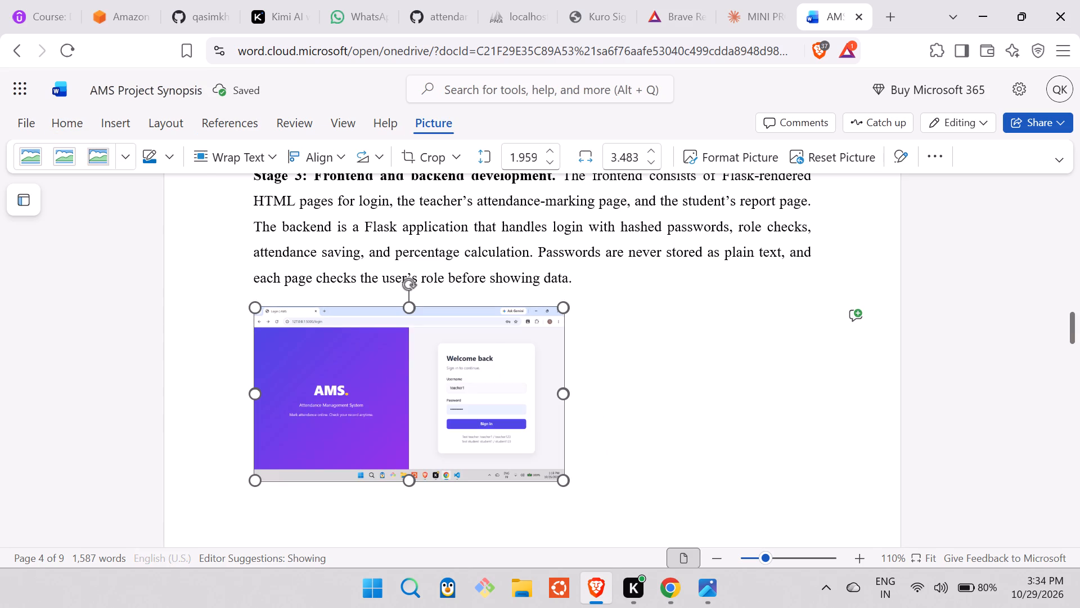
left_click(514, 158)
key("BackSpace")
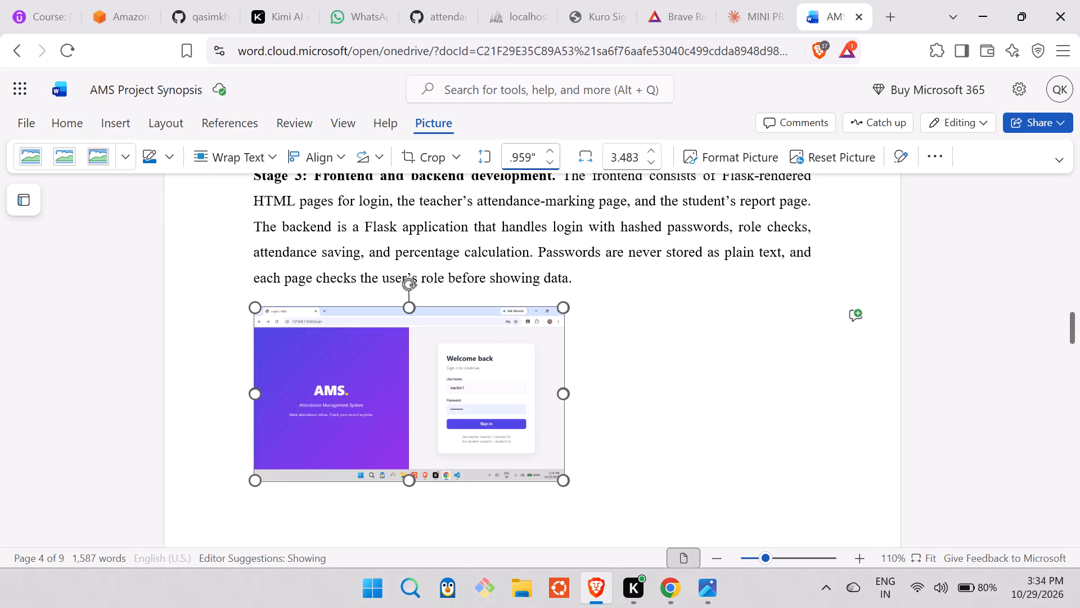
key("2")
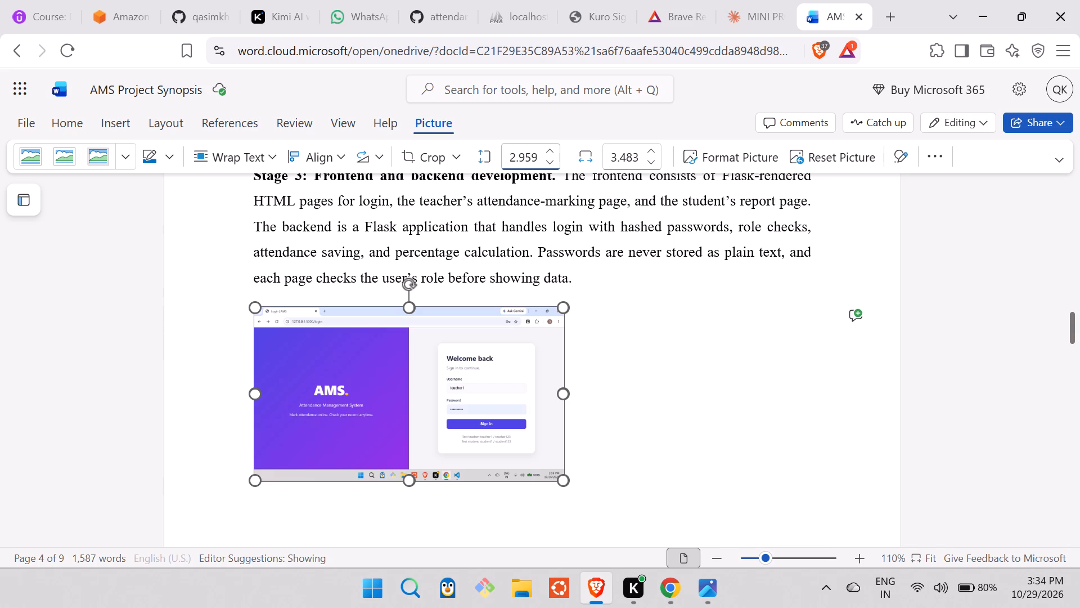
left_click(859, 337)
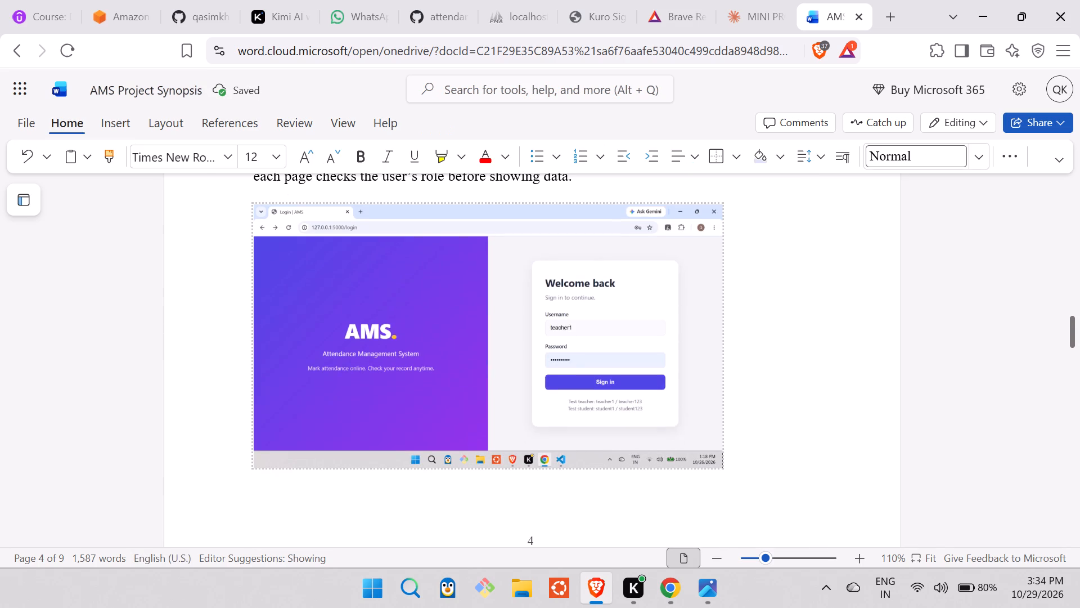
Centre the login page screenshot on the page by inserting eleven spaces in front of it.
left_click(242, 403)
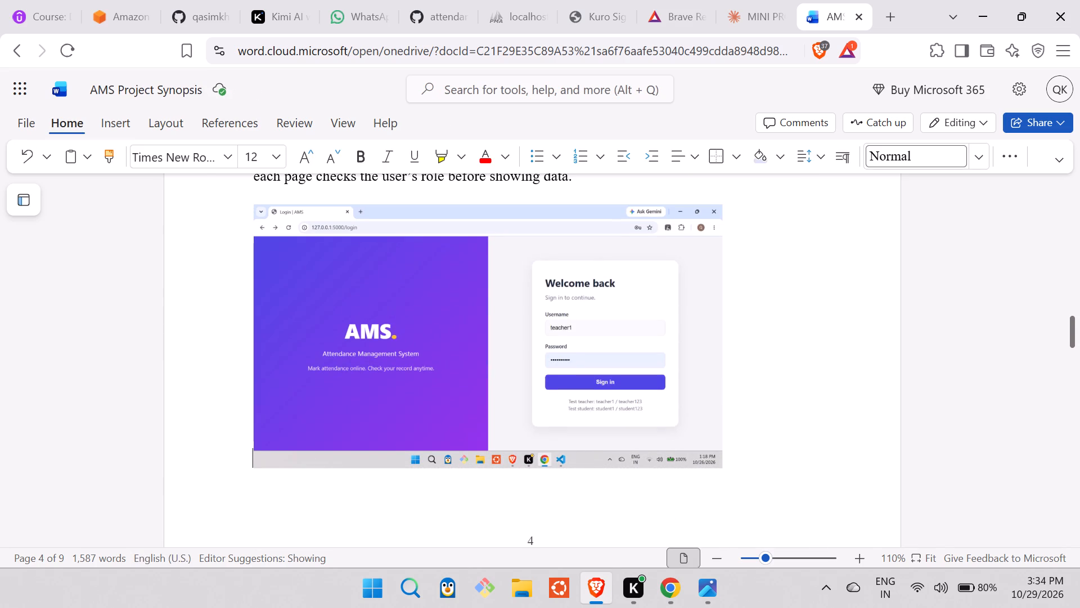
key("space")
key("space")
key("space")
key("space")
key("space")
key("space")
key("space")
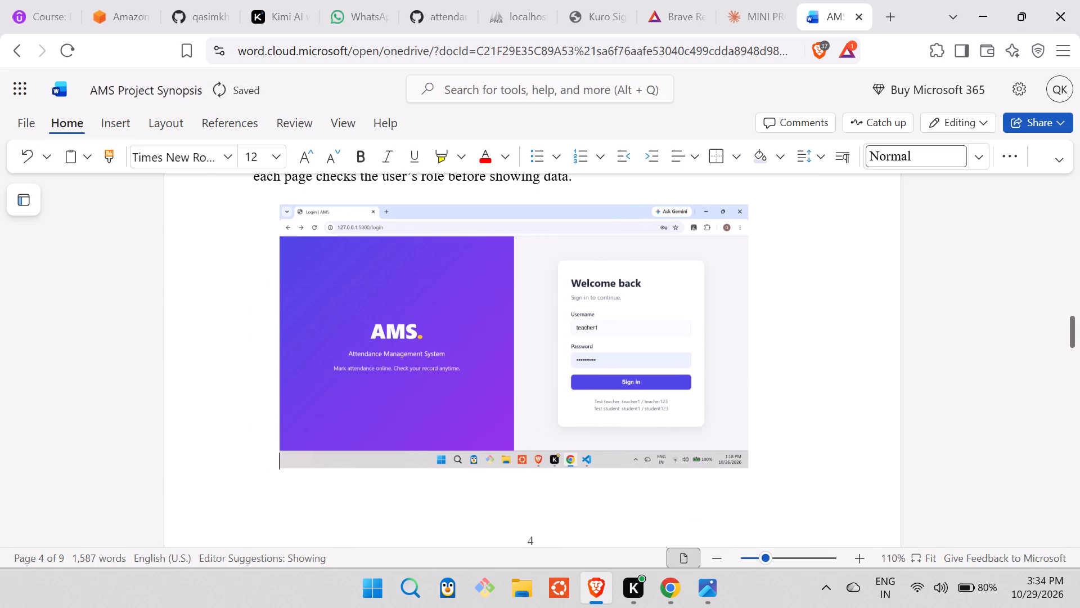
key("space")
key("space")
key("space")
key("space")
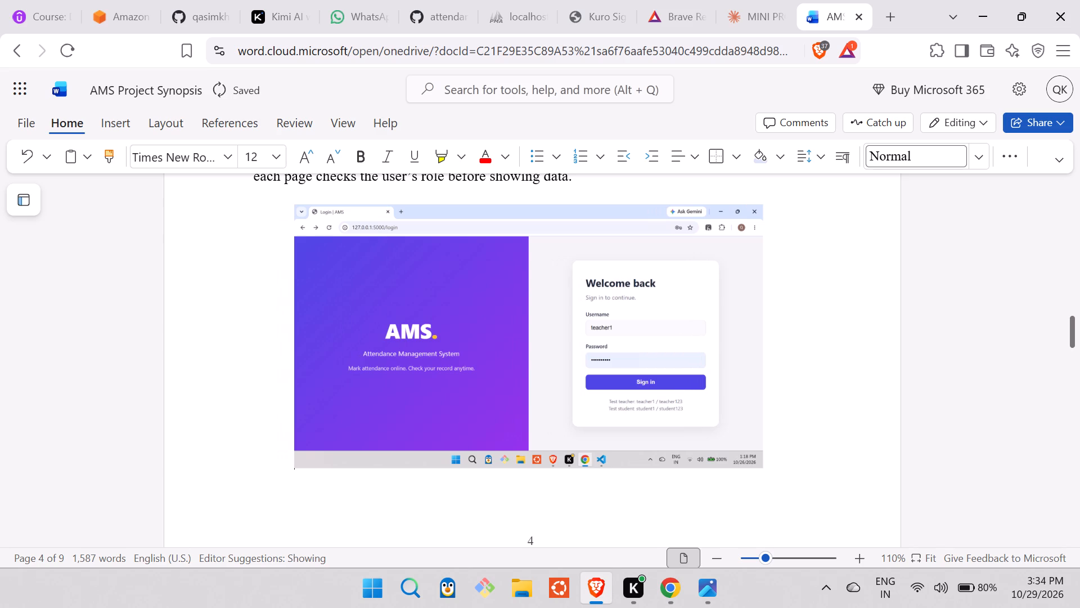
left_click(156, 411)
left_click(197, 400)
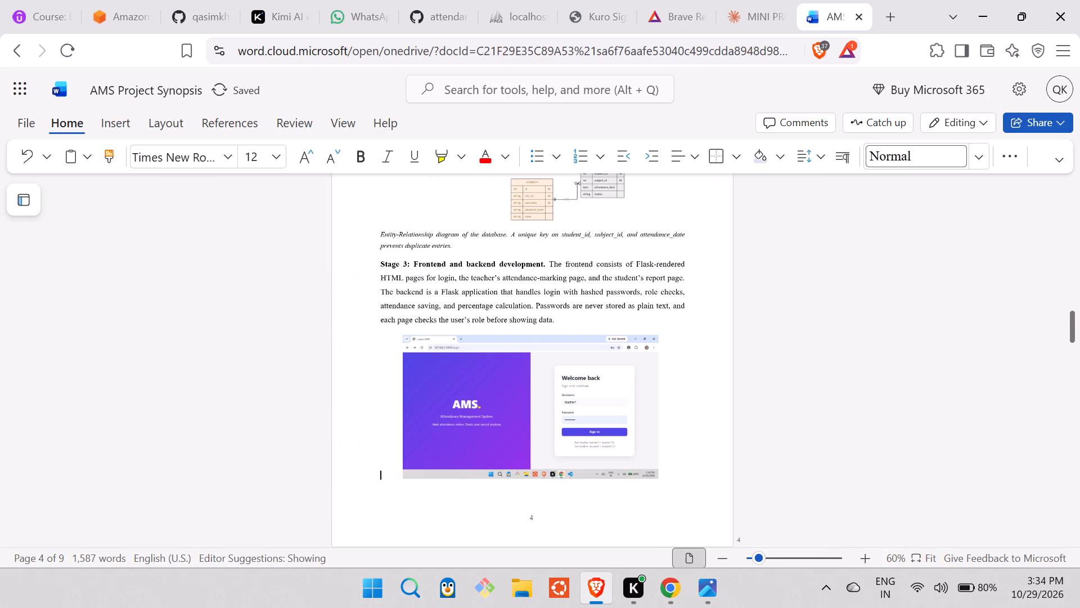
Set the teacher dashboard screenshot's height to 2.959 inches, matching the login page screenshot above it.
scroll(197, 400, "up", 1)
scroll(197, 400, "down", 1)
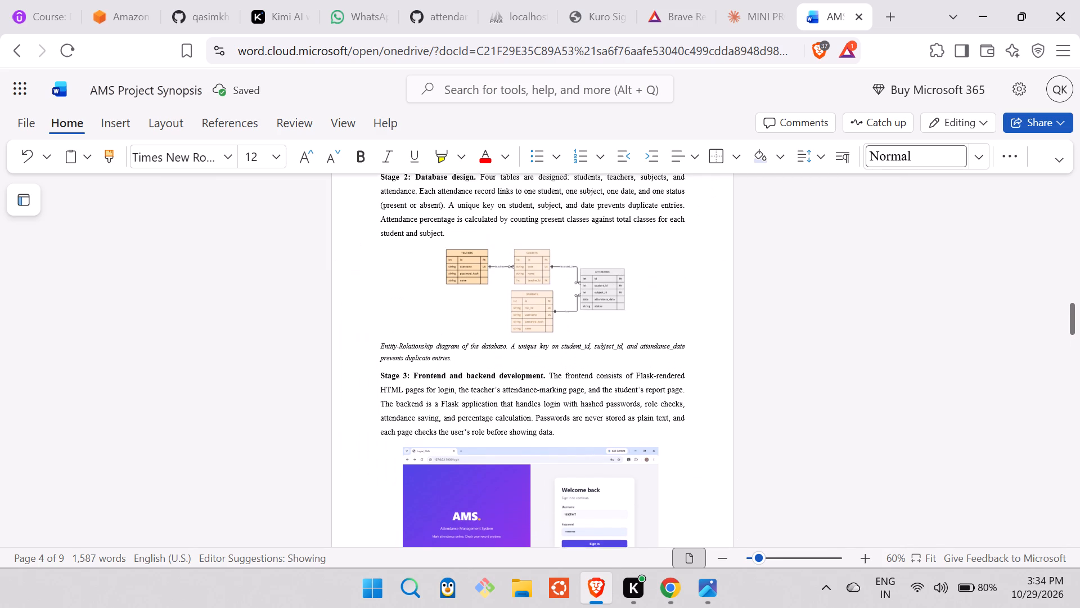
scroll(197, 400, "down", 2)
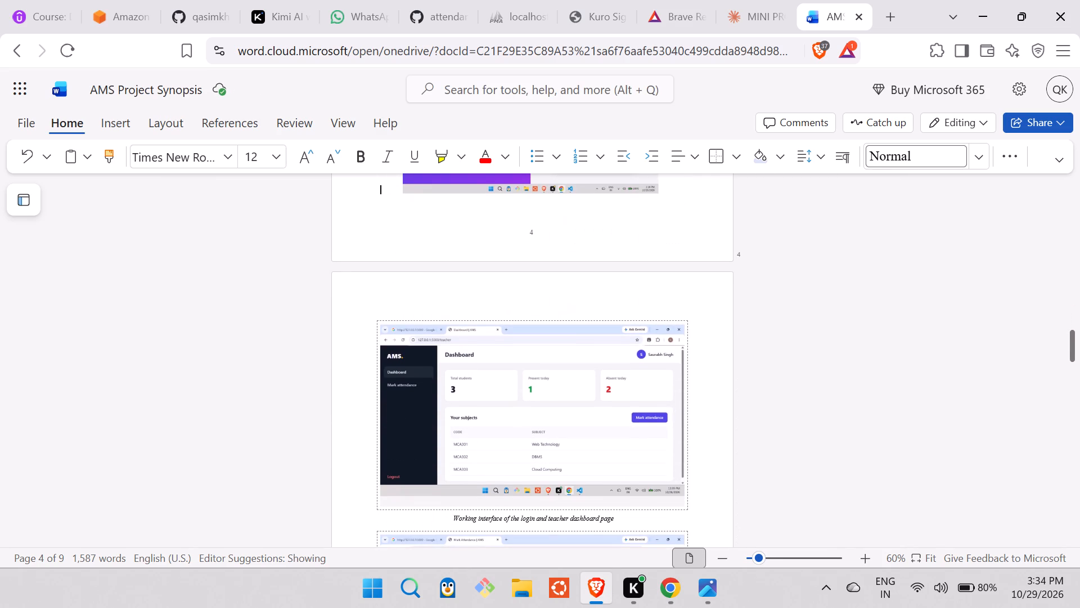
scroll(197, 400, "down", 1)
left_click(445, 189)
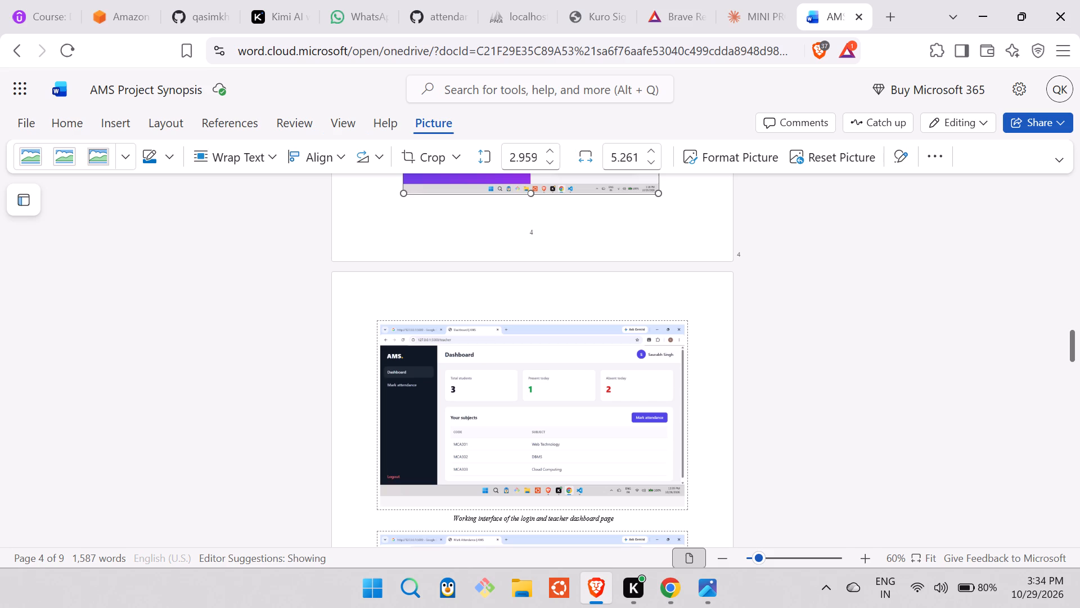
left_click(491, 369)
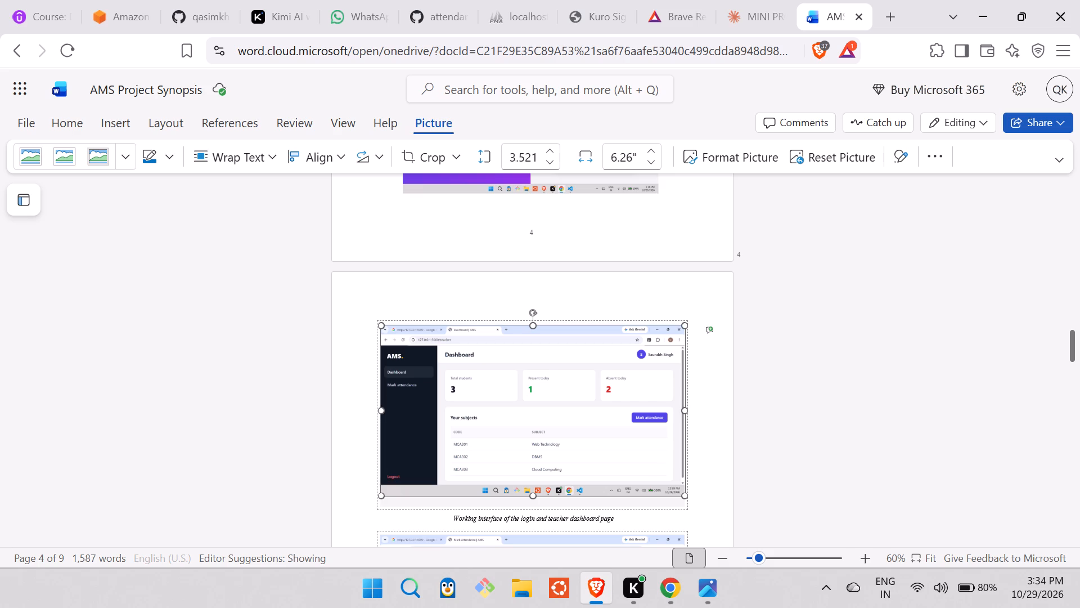
left_click(513, 157)
left_click(519, 183)
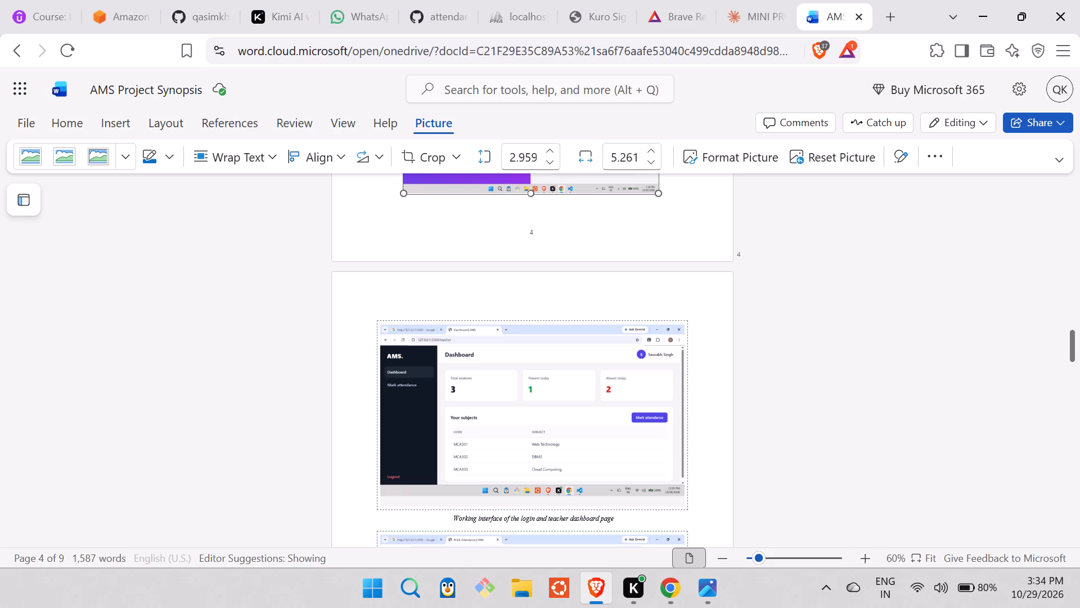
left_click(517, 366)
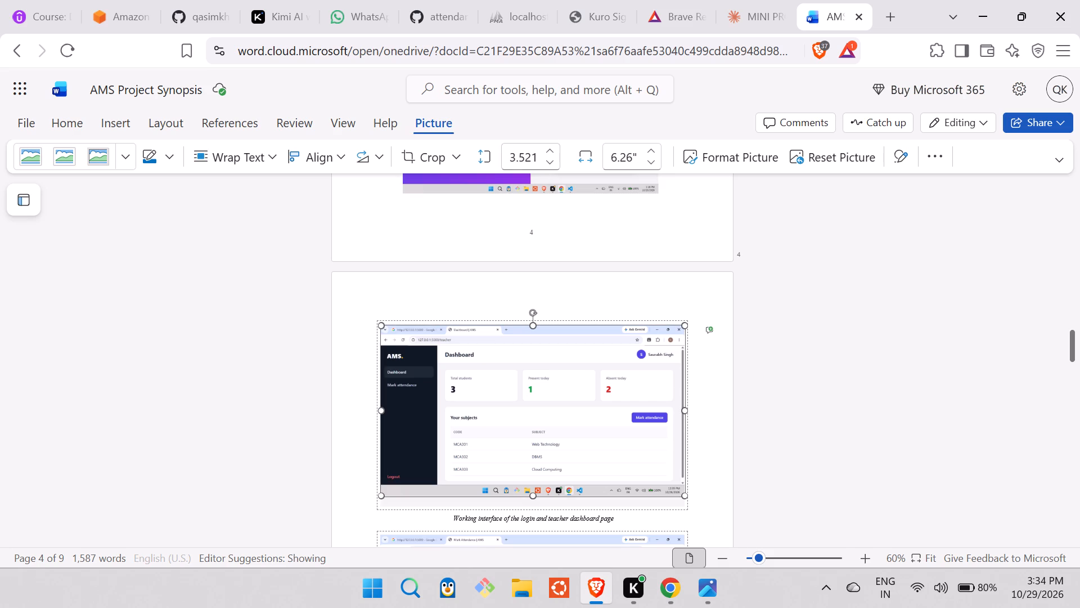
left_click(515, 155)
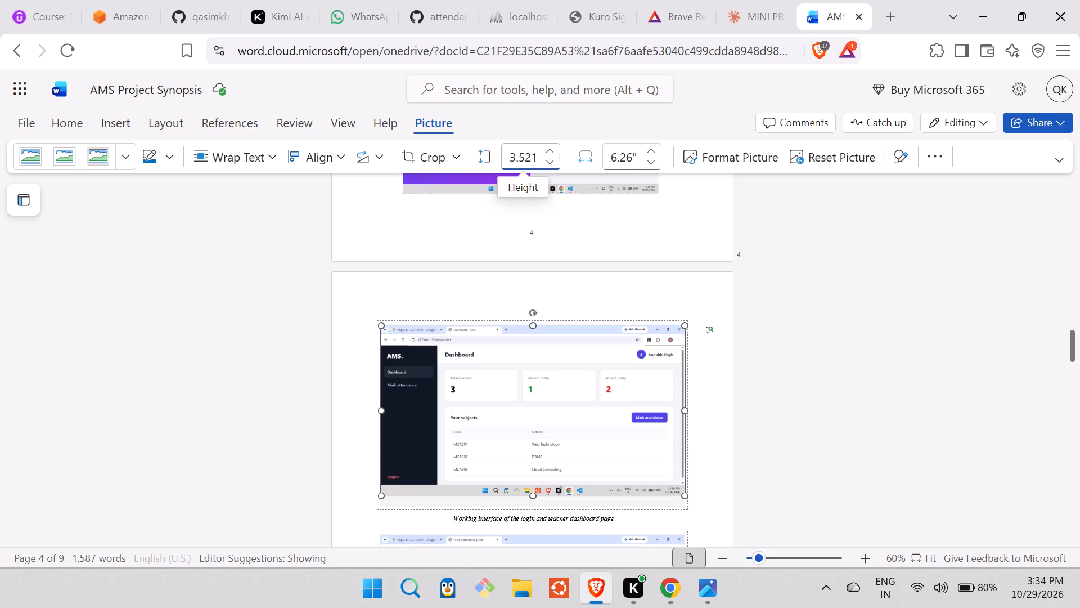
key("BackSpace")
key("2")
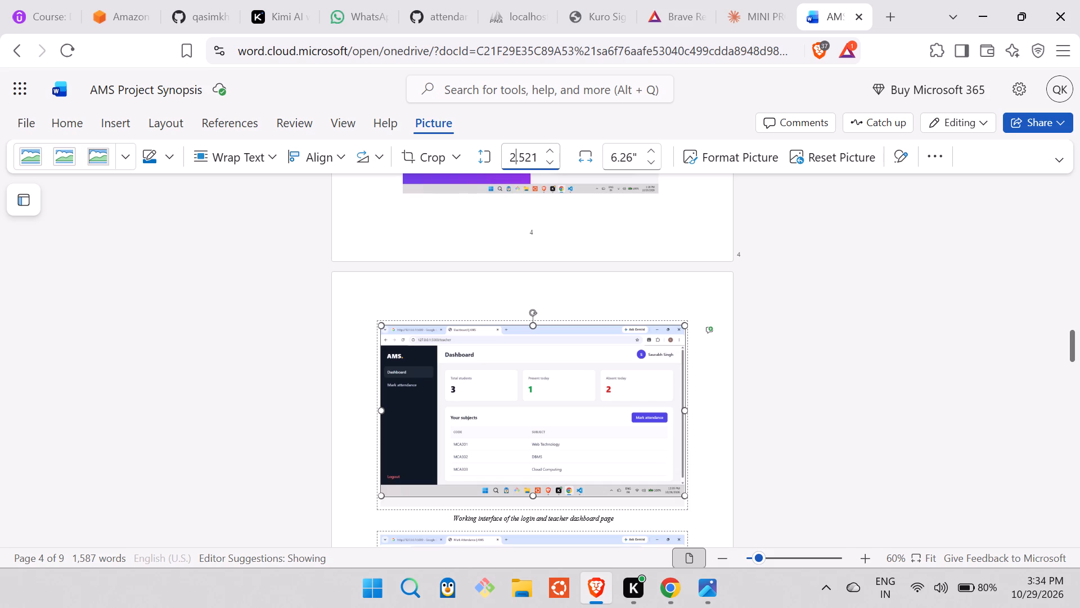
key("Right")
key("Right")
key("Right")
key("Right")
key("BackSpace")
key("BackSpace")
key("BackSpace")
type("95")
key("9")
left_click(769, 287)
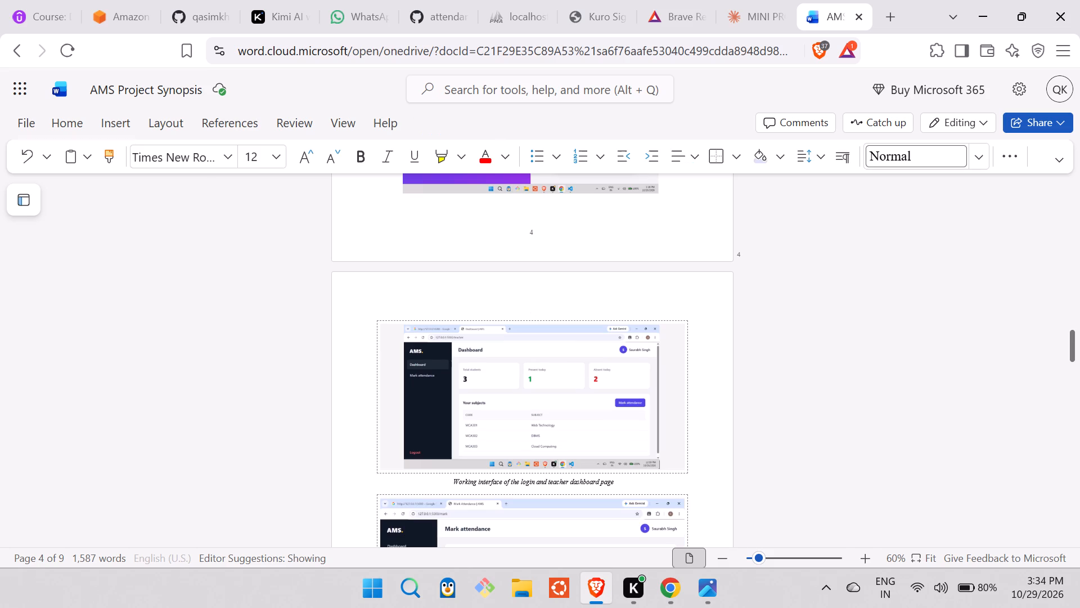
left_click(605, 379)
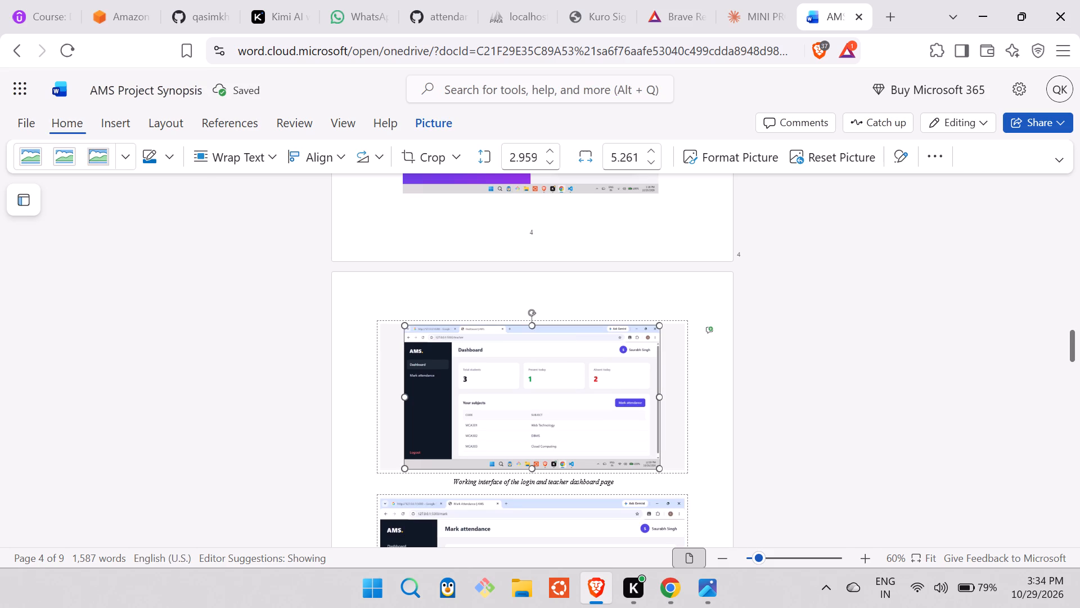
left_click(609, 184)
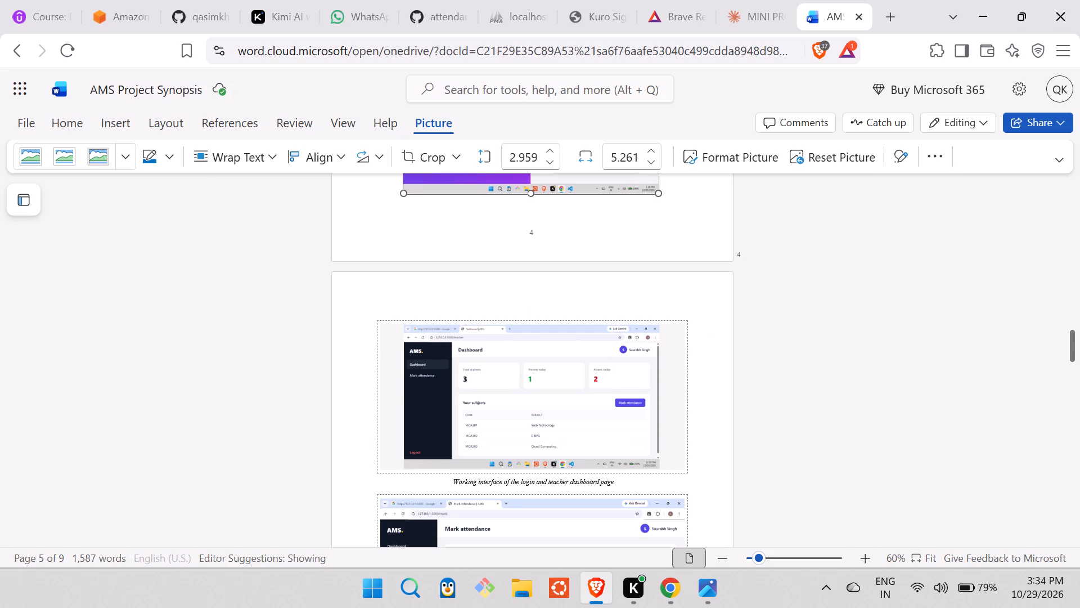
Set the Mark attendance screenshot's height to 2.959 inches, below the teacher dashboard caption.
scroll(598, 288, "down", 1)
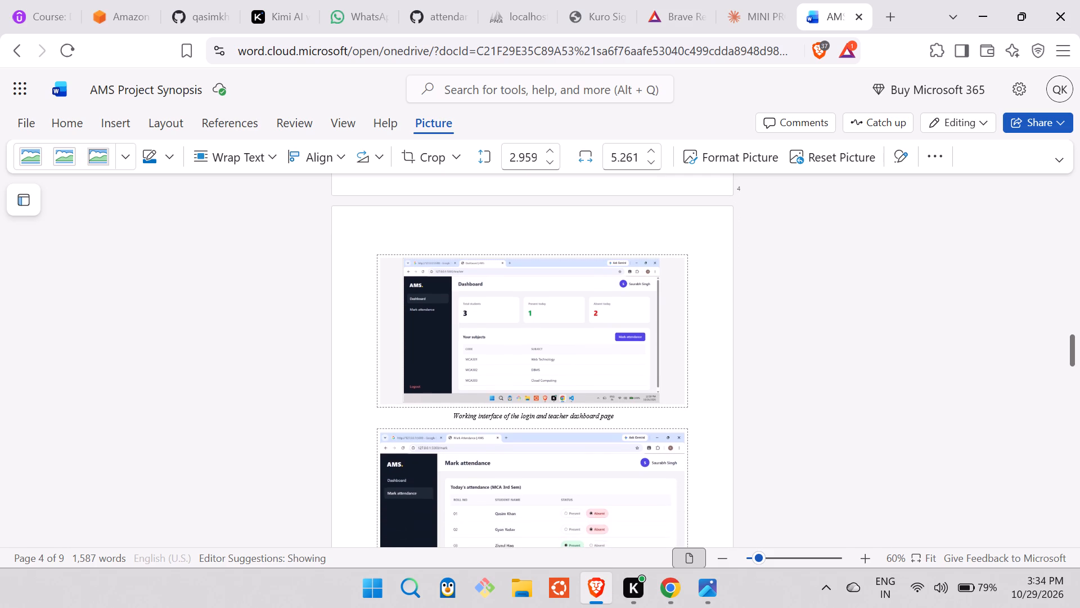
scroll(598, 288, "down", 2)
left_click(585, 442)
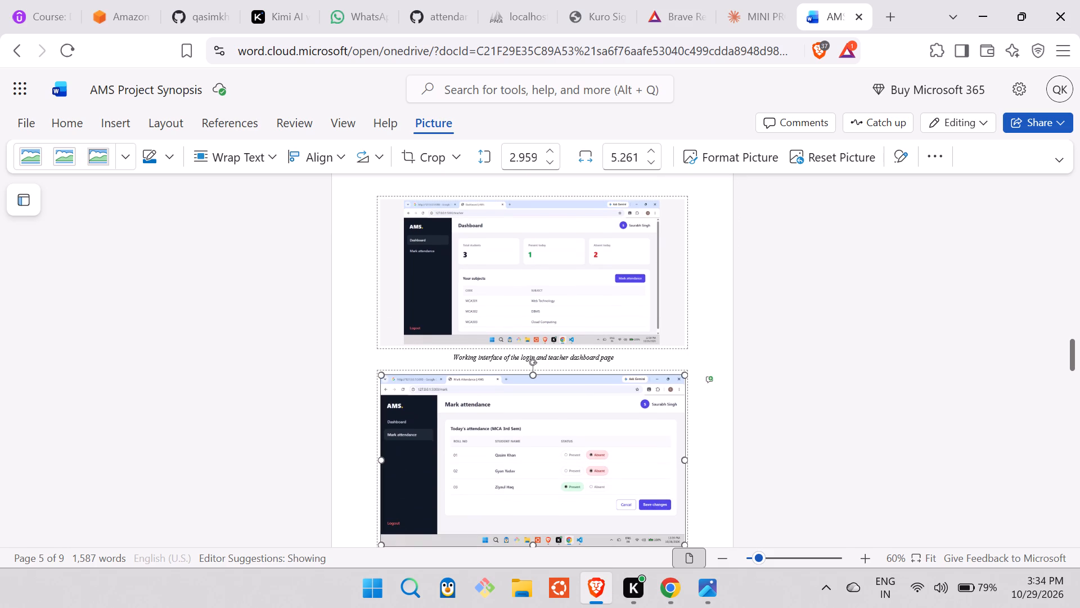
left_click(529, 333)
left_click(520, 426)
left_click(517, 156)
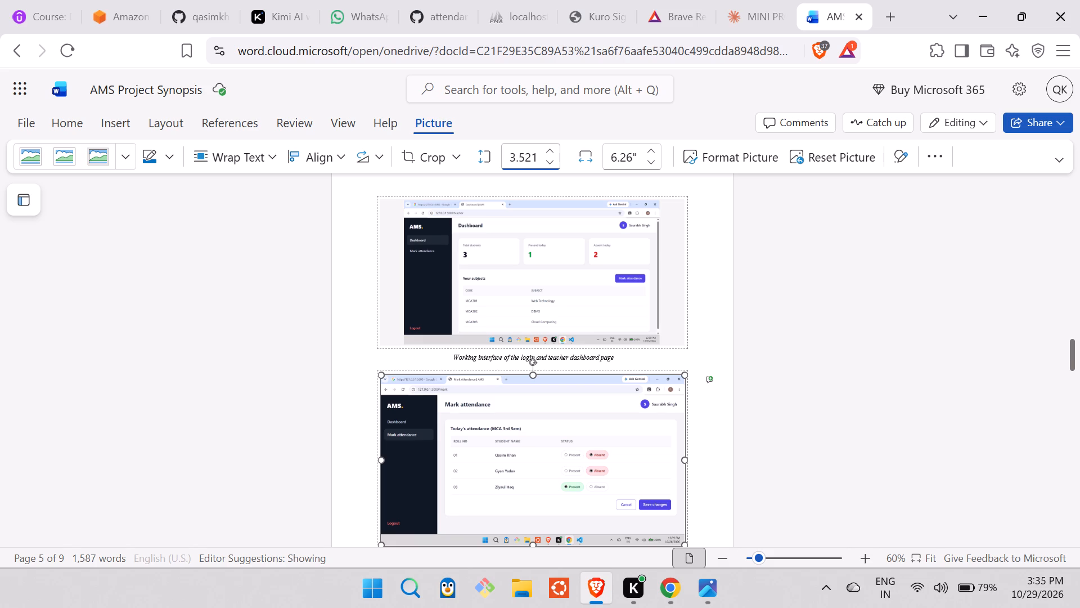
key("BackSpace")
key("2")
key("Right")
key("Right")
key("Right")
key("Right")
key("BackSpace")
key("BackSpace")
key("BackSpace")
type("959")
left_click(760, 275)
scroll(724, 312, "up", 2)
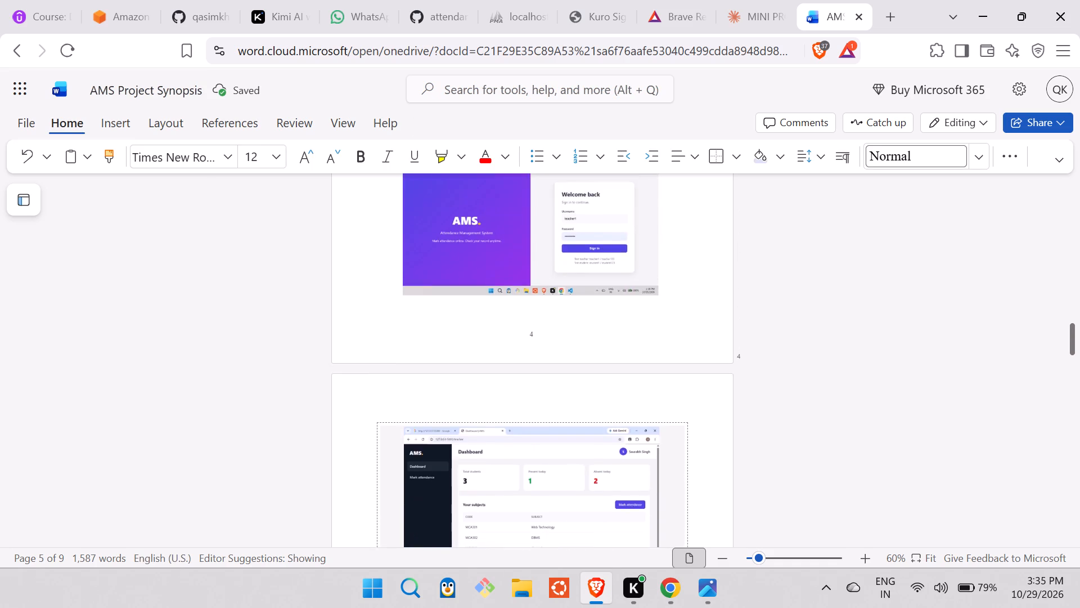
scroll(724, 312, "up", 1)
scroll(724, 312, "down", 3)
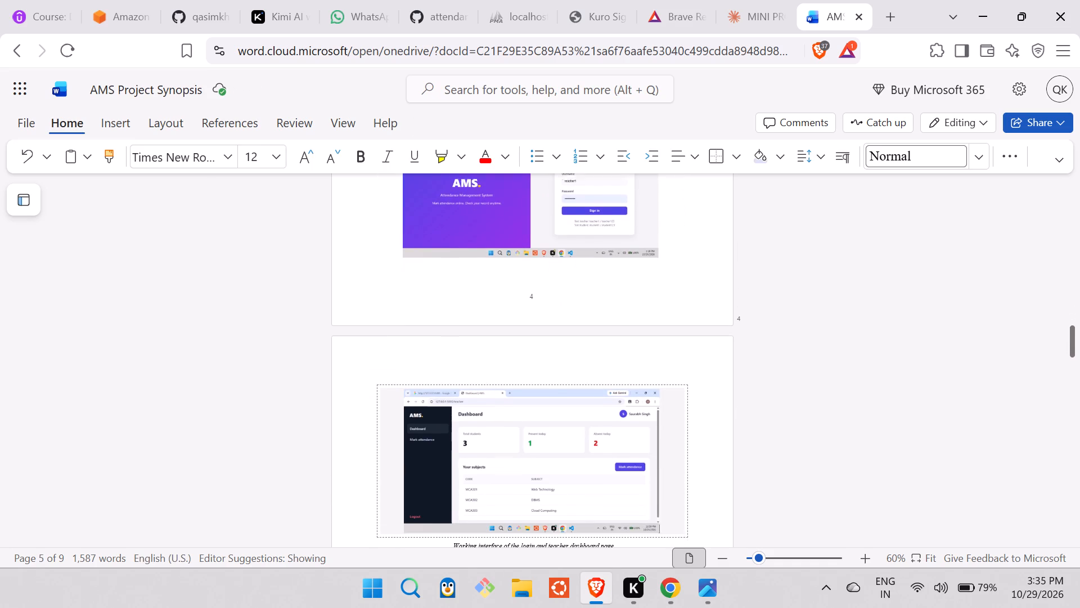
scroll(724, 312, "down", 4)
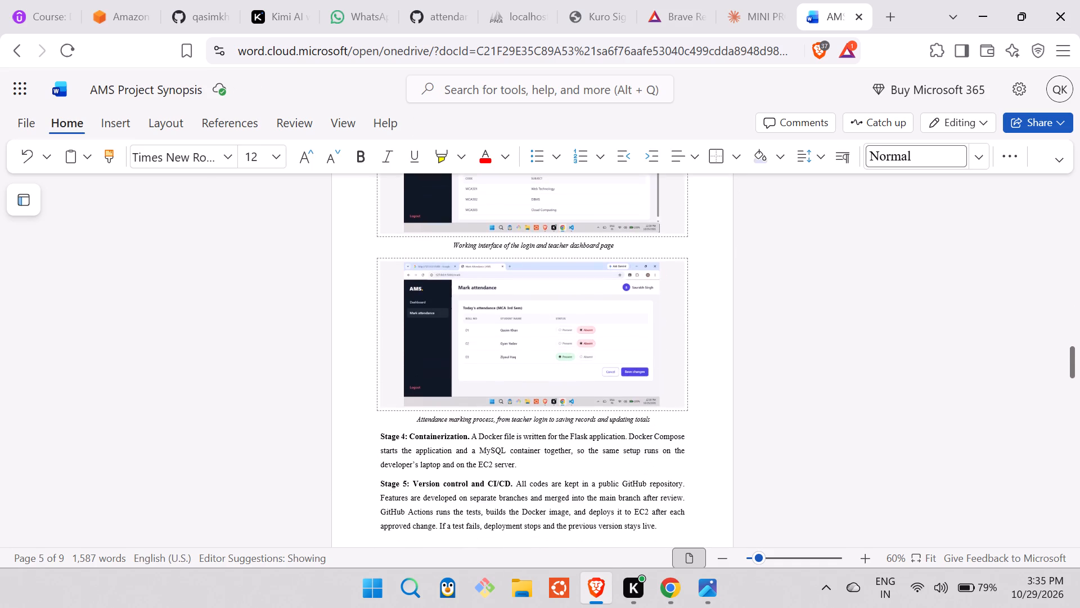
scroll(724, 312, "up", 2)
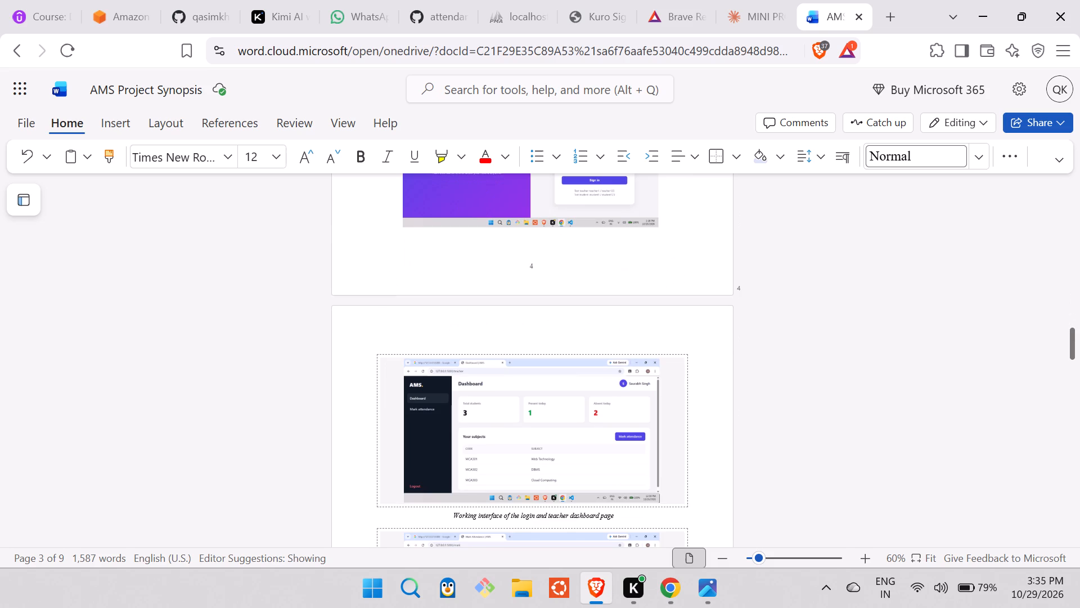
scroll(724, 312, "up", 1)
left_click(630, 343)
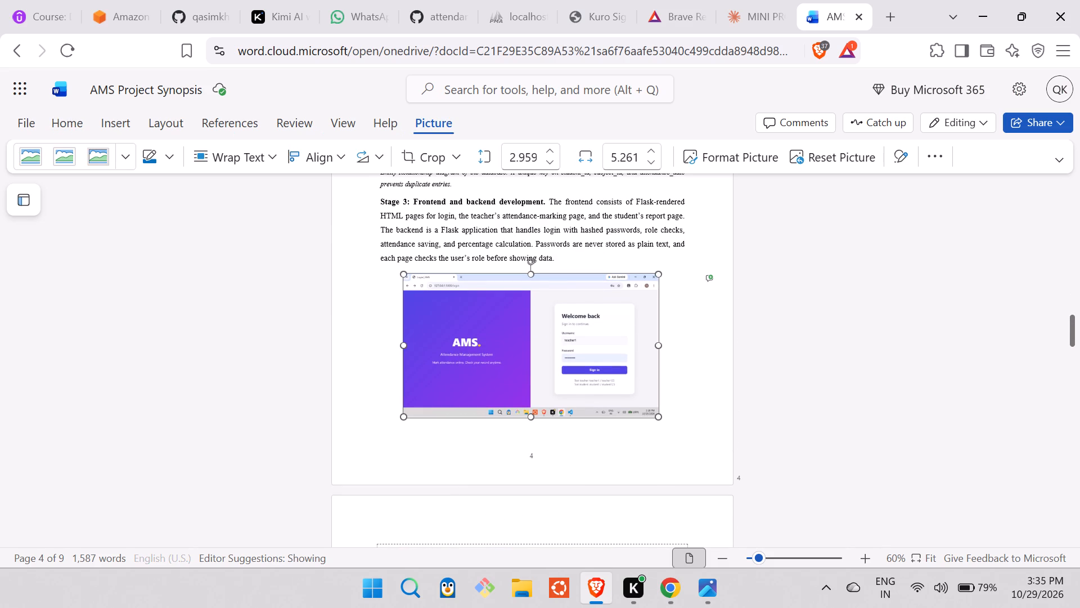
left_click(715, 390)
scroll(715, 391, "down", 2)
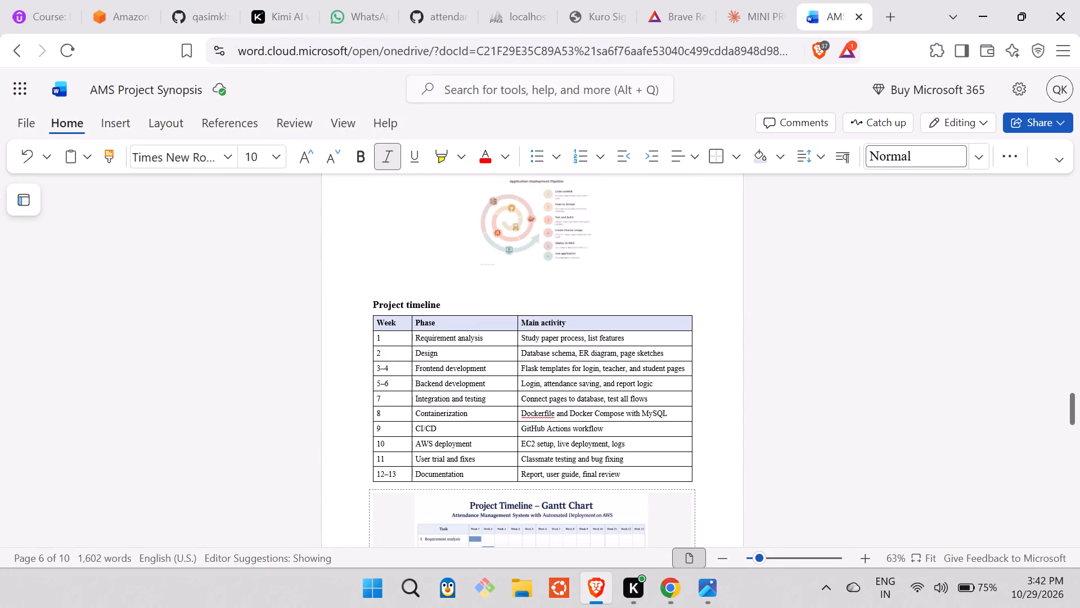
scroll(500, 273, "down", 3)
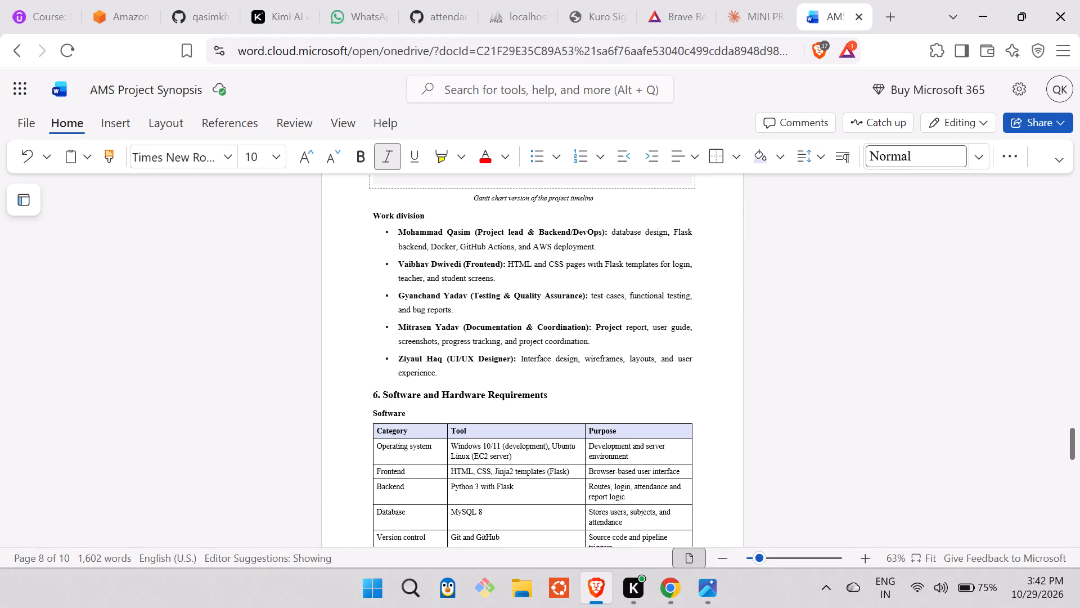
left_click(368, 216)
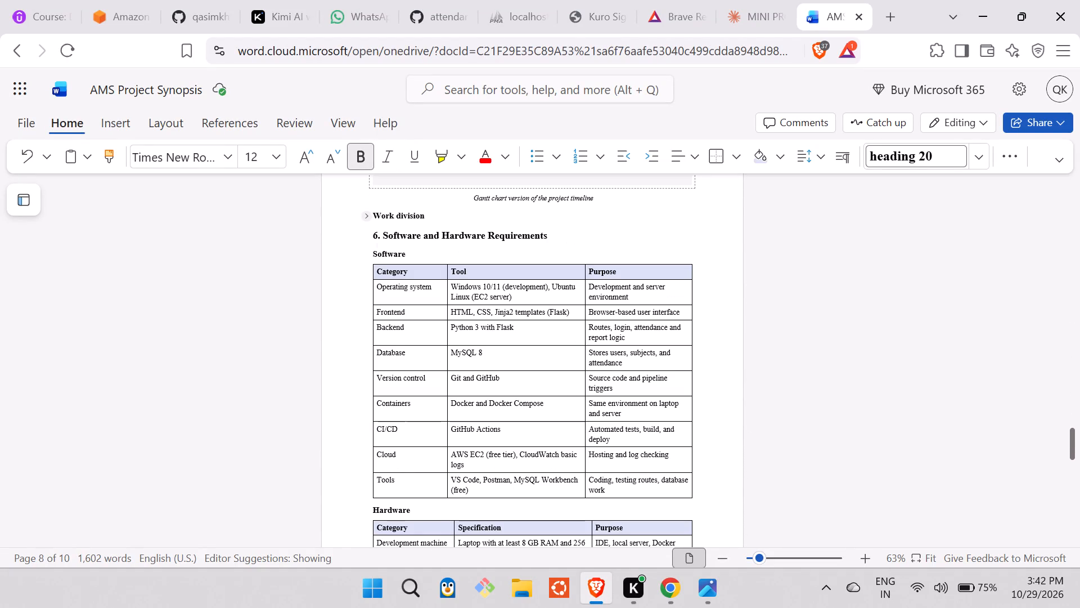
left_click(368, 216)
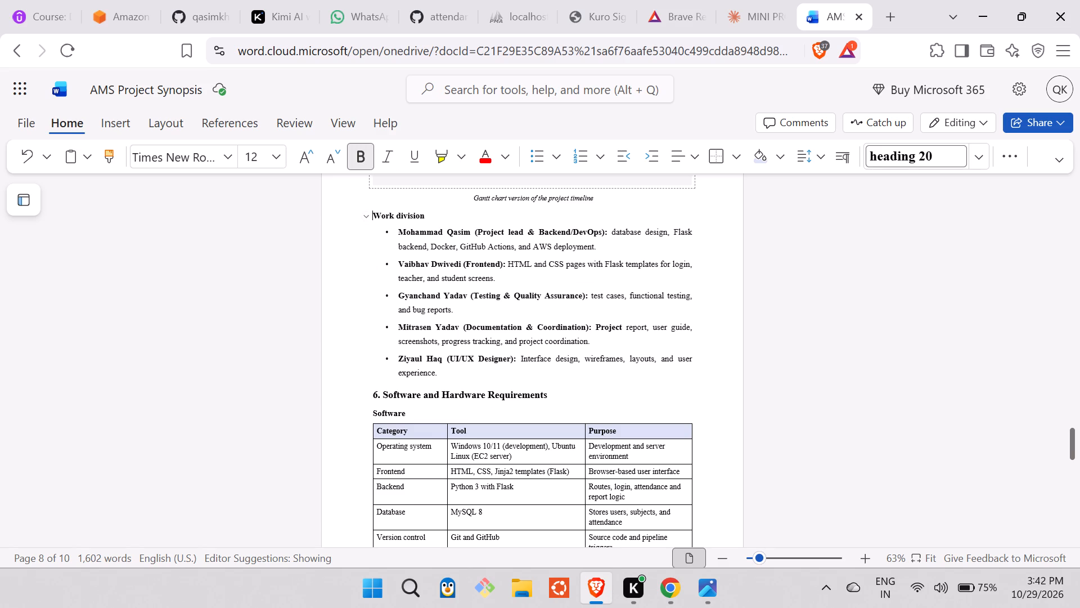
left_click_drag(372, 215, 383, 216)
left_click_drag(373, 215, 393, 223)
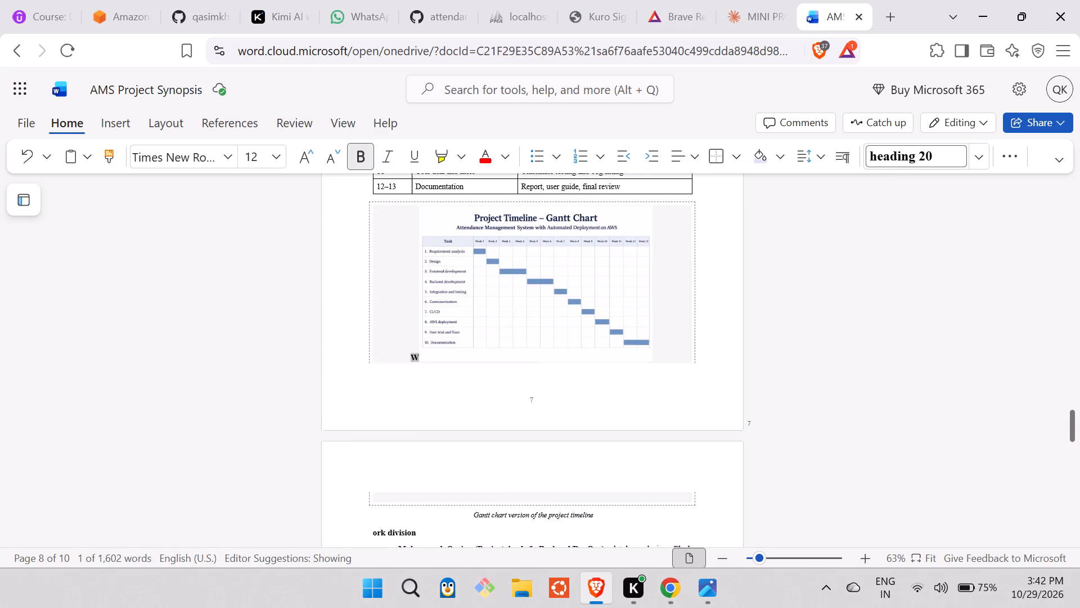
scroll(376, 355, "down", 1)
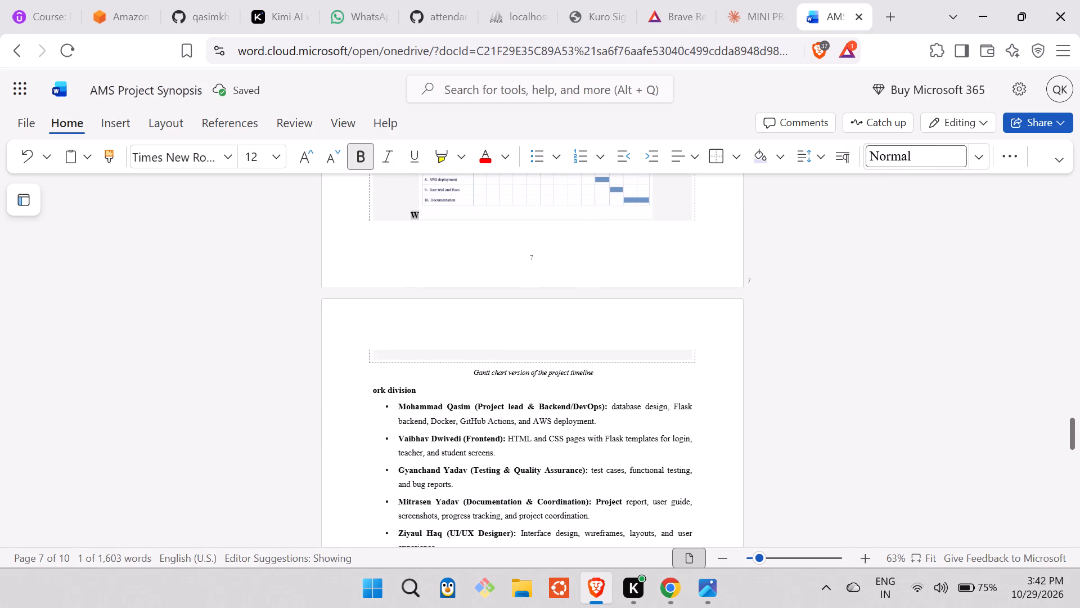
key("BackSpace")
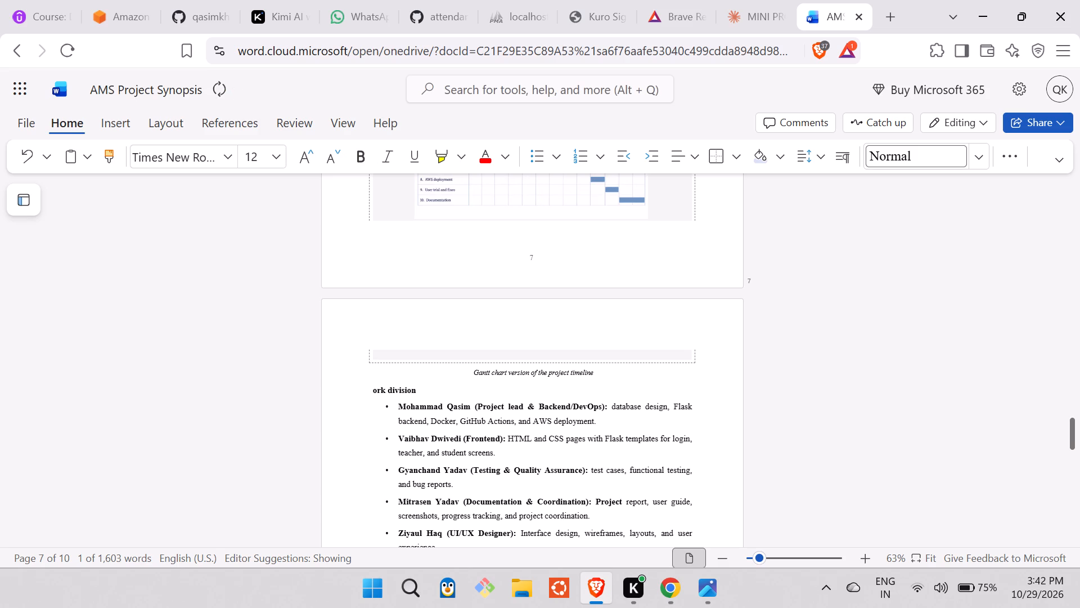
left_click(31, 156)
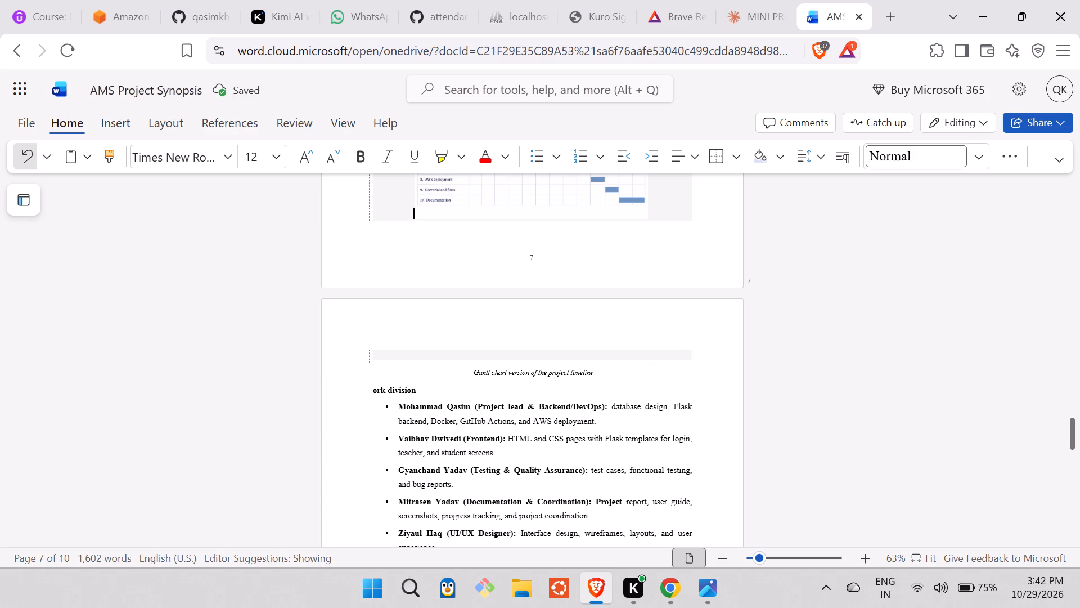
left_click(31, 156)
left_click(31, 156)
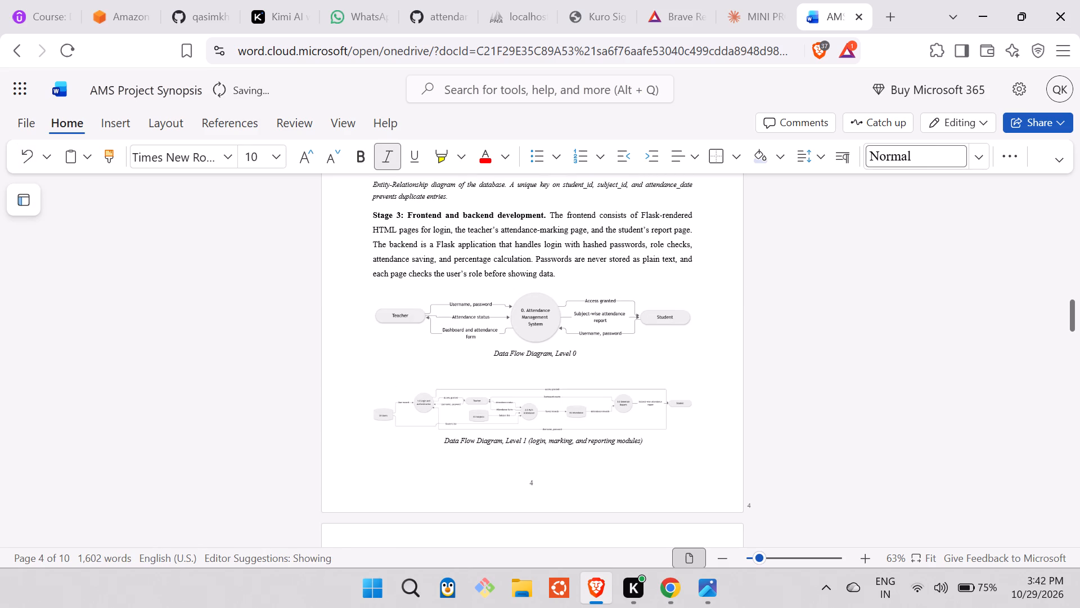
Replace the Work division heading and its five bullets before Section 6 with the work division text copied from Claude.
scroll(267, 338, "down", 1)
scroll(267, 338, "up", 1)
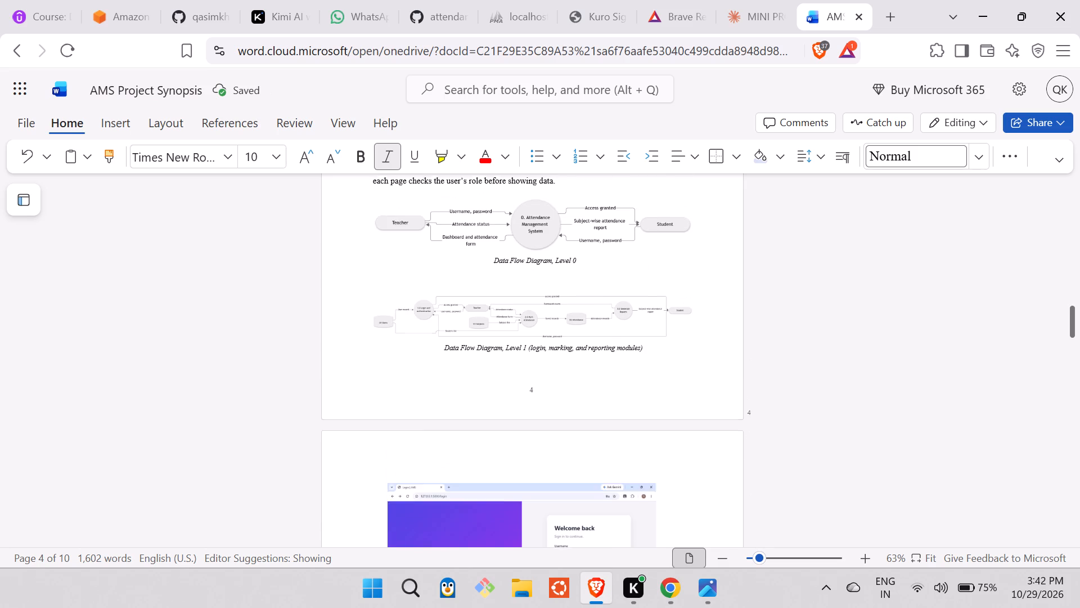
scroll(267, 338, "up", 2)
scroll(267, 338, "right", 1)
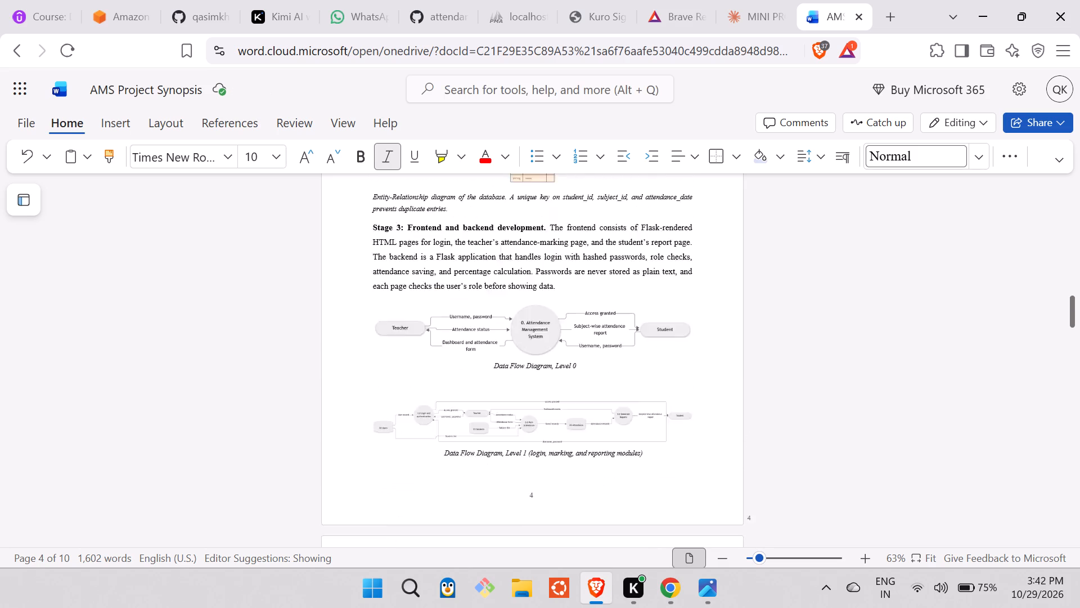
scroll(267, 338, "right", 1)
scroll(267, 338, "down", 3)
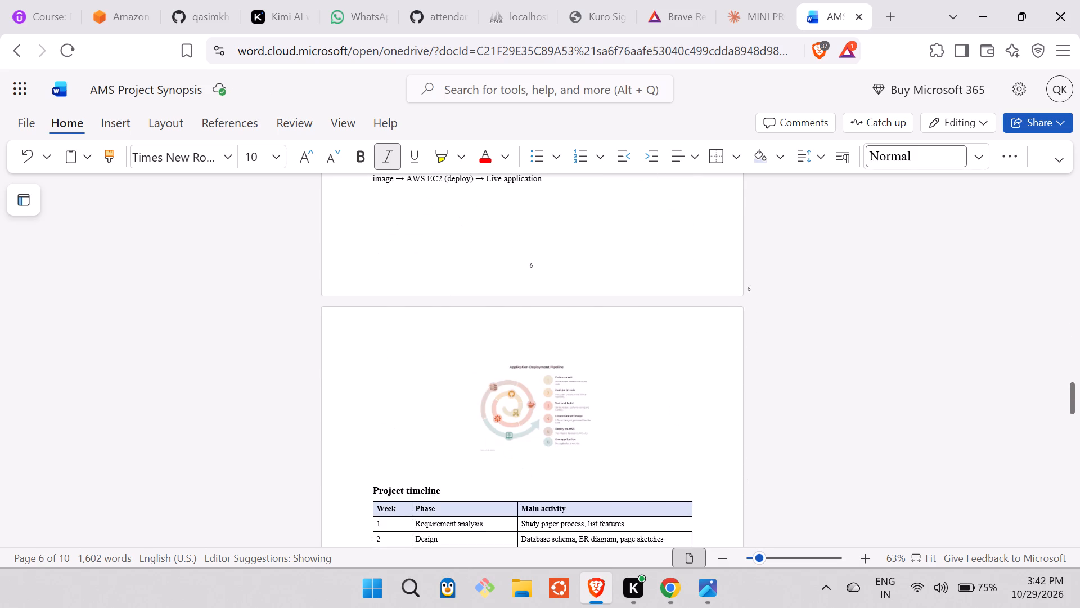
scroll(267, 338, "down", 3)
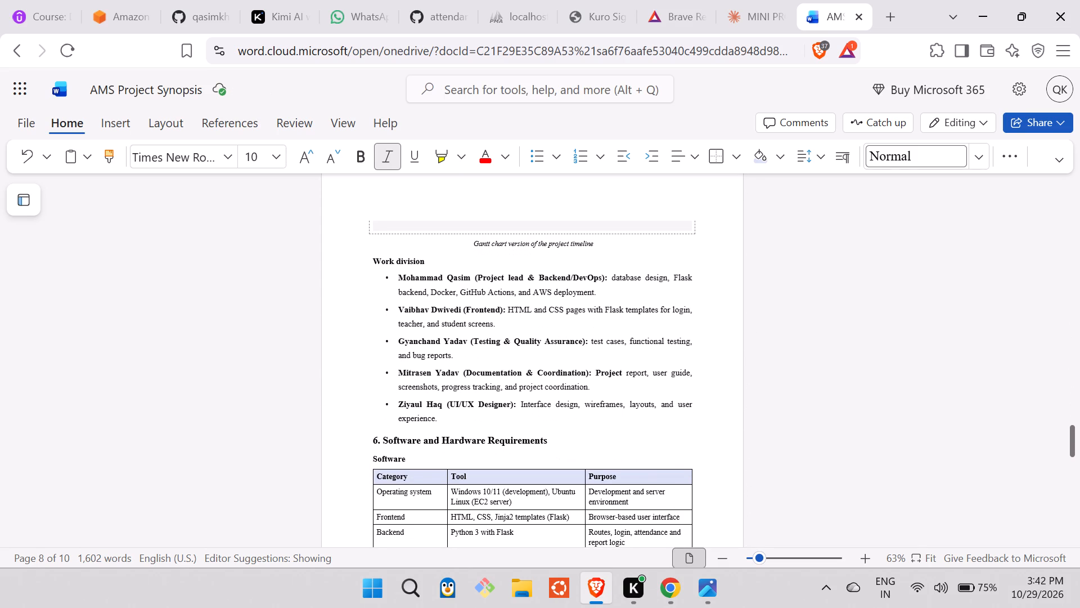
left_click(375, 258)
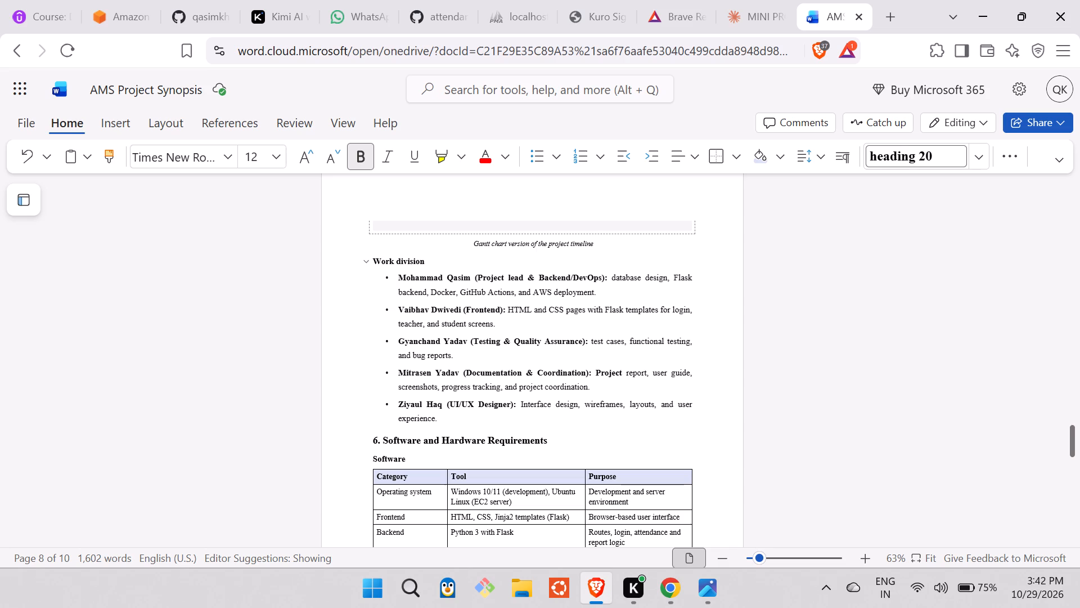
left_click_drag(375, 258, 472, 351)
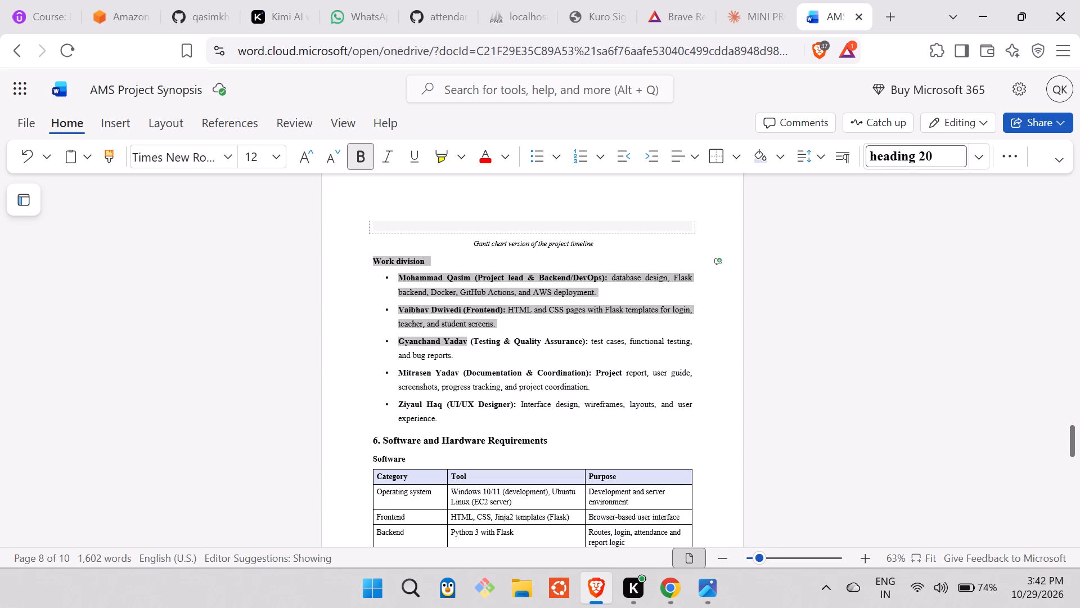
left_click_drag(472, 351, 535, 418)
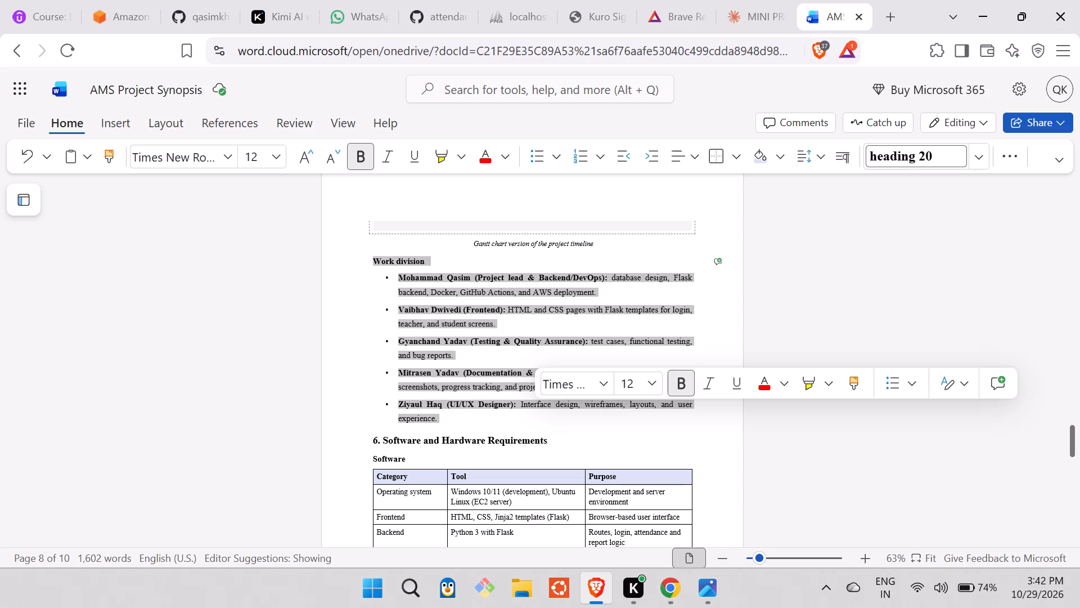
key("ctrl+v")
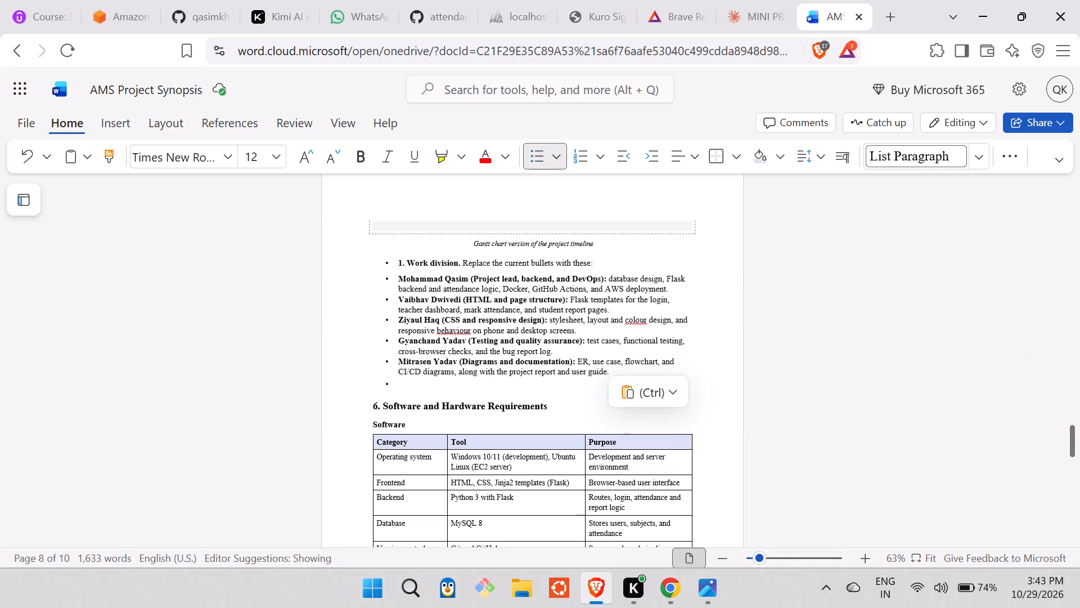
Delete the instruction "Replace the current bullets with these:" following the "1. Work division." heading.
left_click(596, 265)
key("BackSpace")
key("BackSpace")
key("BackSpace")
key("BackSpace")
key("BackSpace")
key("BackSpace")
key("BackSpace")
key("BackSpace")
key("BackSpace")
key("BackSpace")
key("BackSpace")
key("BackSpace")
key("BackSpace")
key("BackSpace")
key("BackSpace")
key("BackSpace")
key("BackSpace")
key("BackSpace")
key("BackSpace")
key("BackSpace")
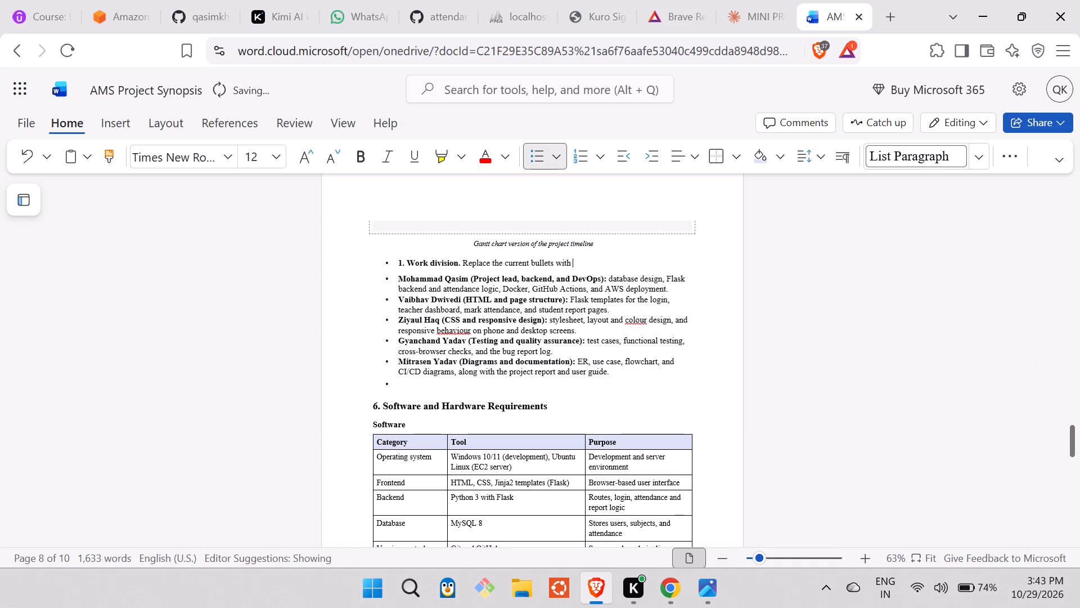
key("BackSpace")
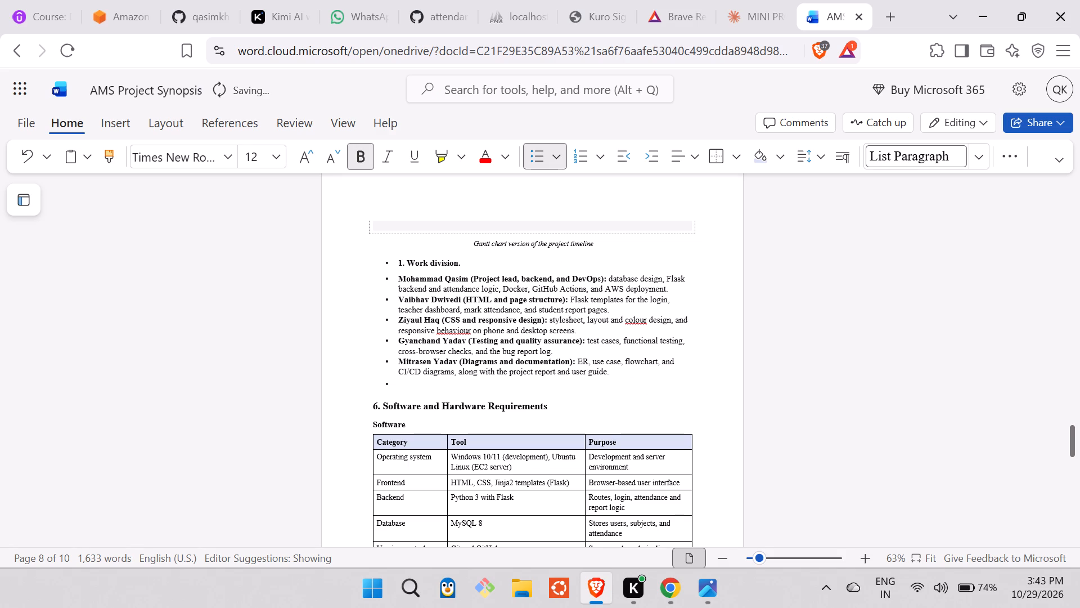
Remove the bullet and the number "1." from the Work division heading so it reads "Work division." as normal text.
left_click(406, 261)
key("BackSpace")
key("BackSpace")
key("BackSpace")
key("BackSpace")
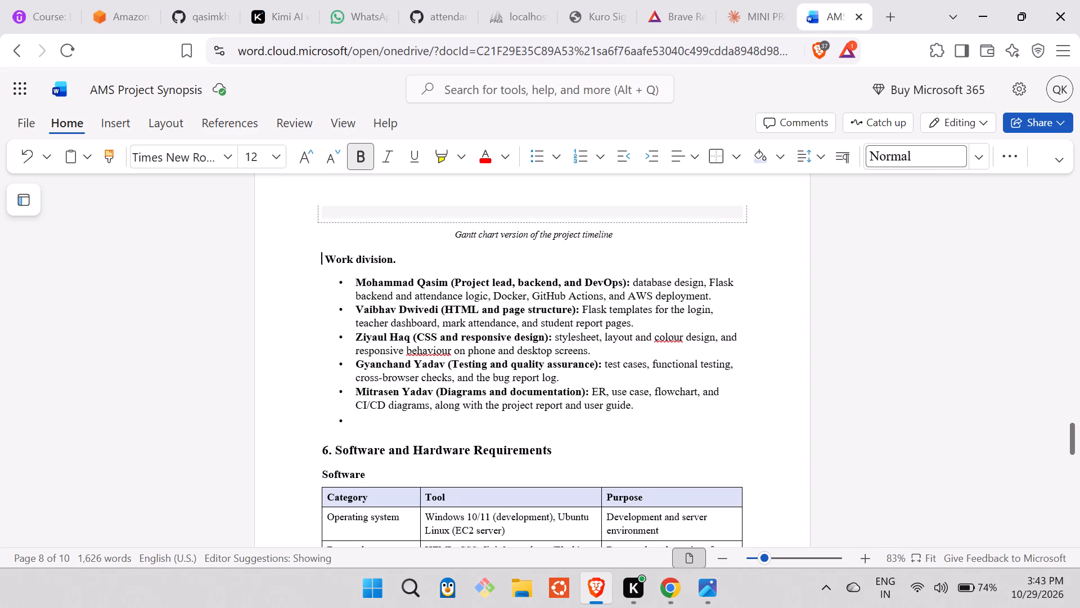
Insert a blank line after each of the first four Work division bullets, removing the bullet marker from the first blank line.
left_click_drag(643, 411, 348, 285)
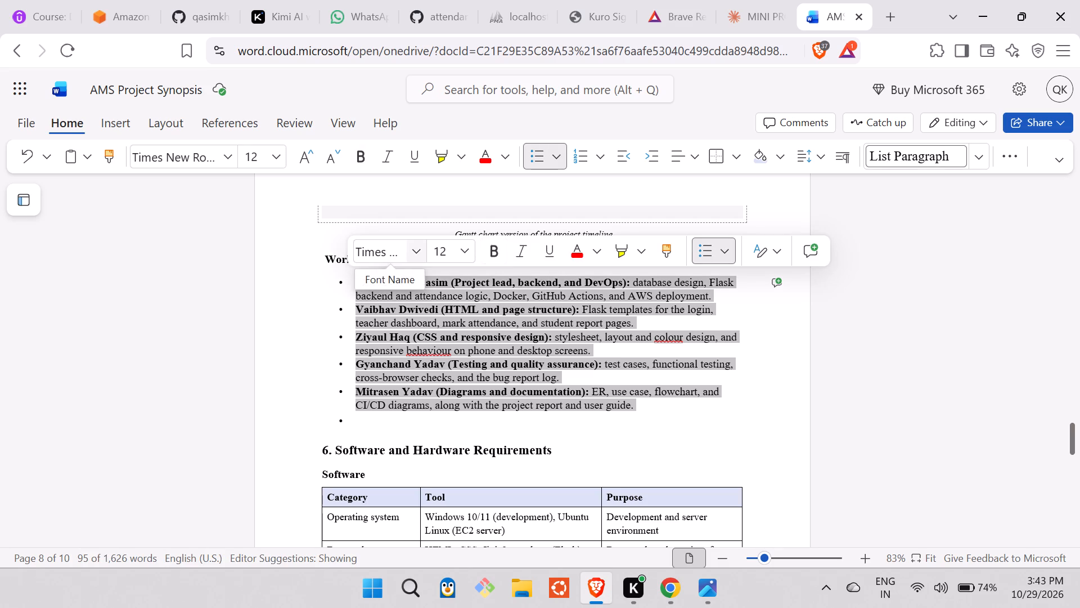
left_click(440, 424)
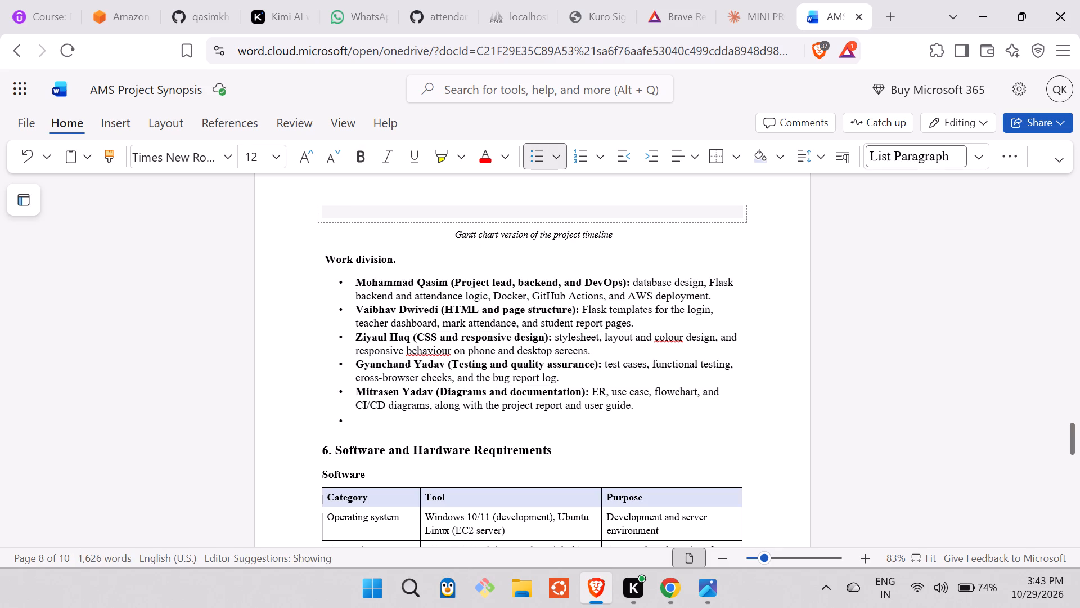
left_click(721, 294)
key("Return")
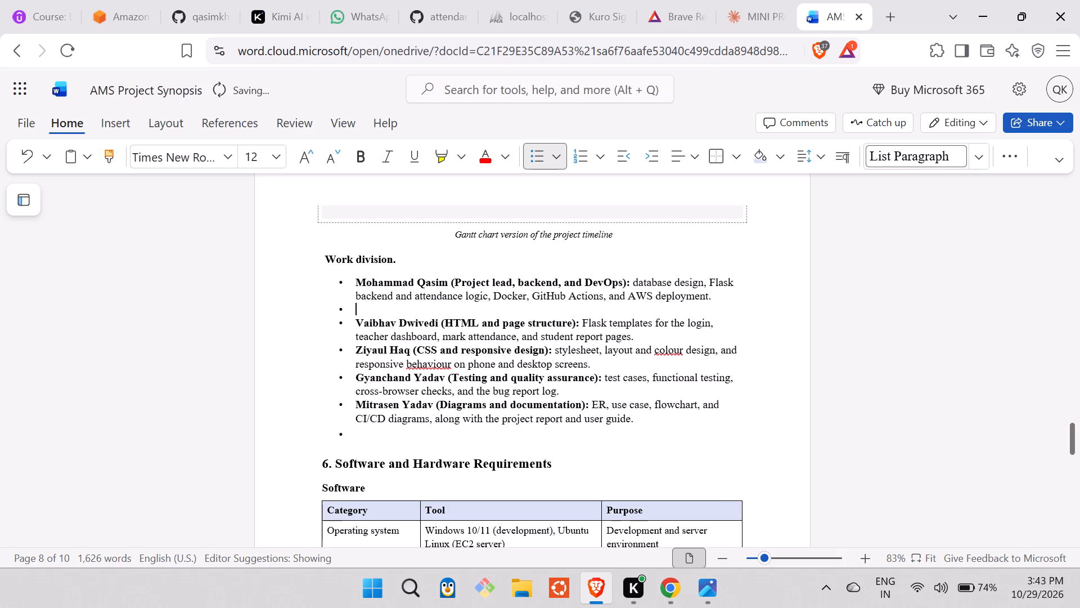
key("BackSpace")
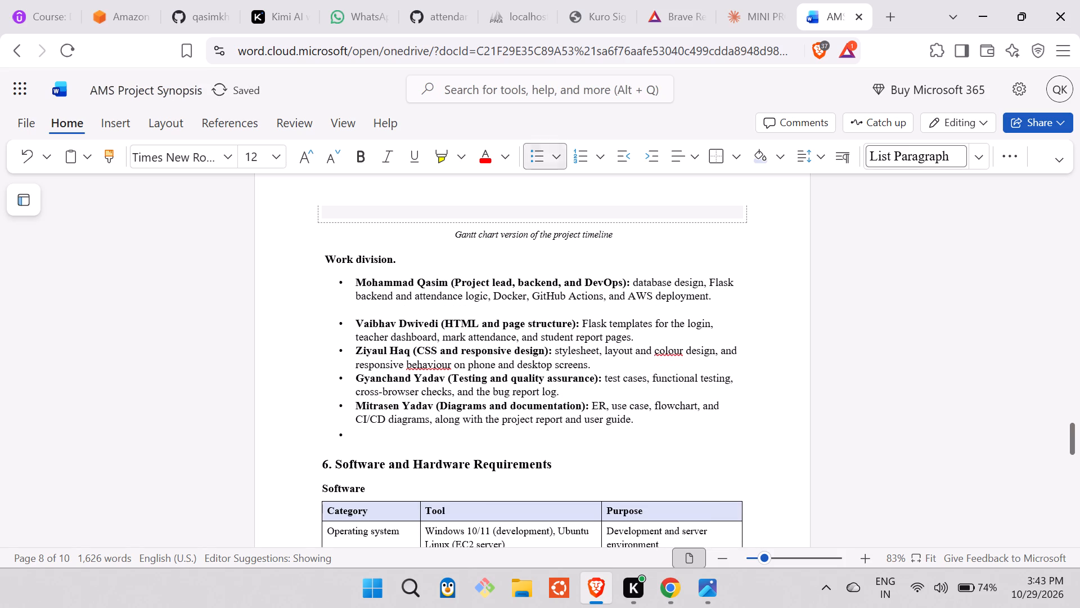
key("Down")
left_click(637, 341)
key("Return")
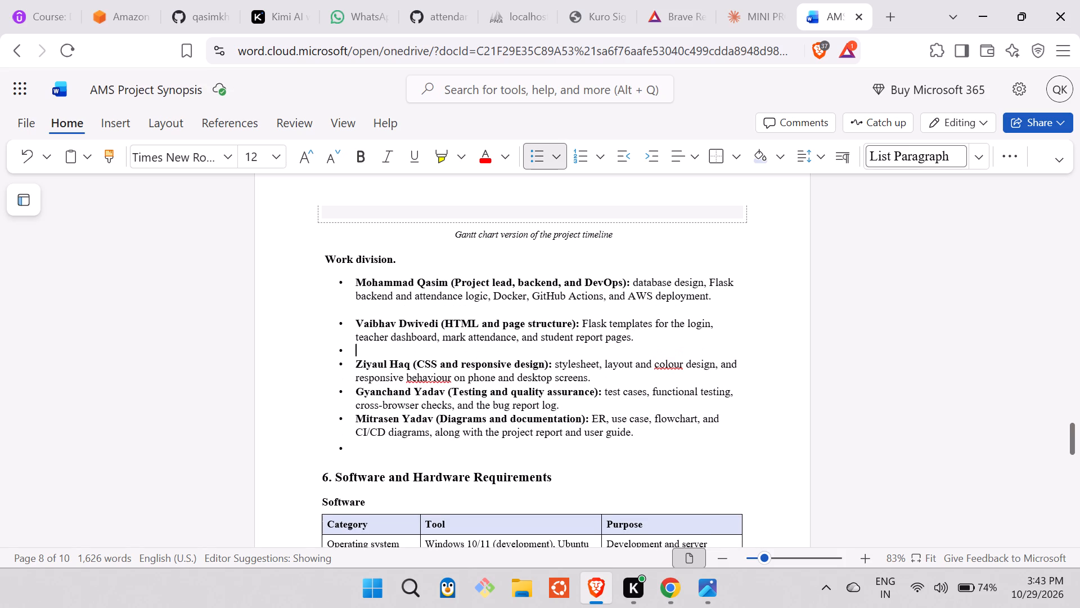
left_click(600, 382)
key("Return")
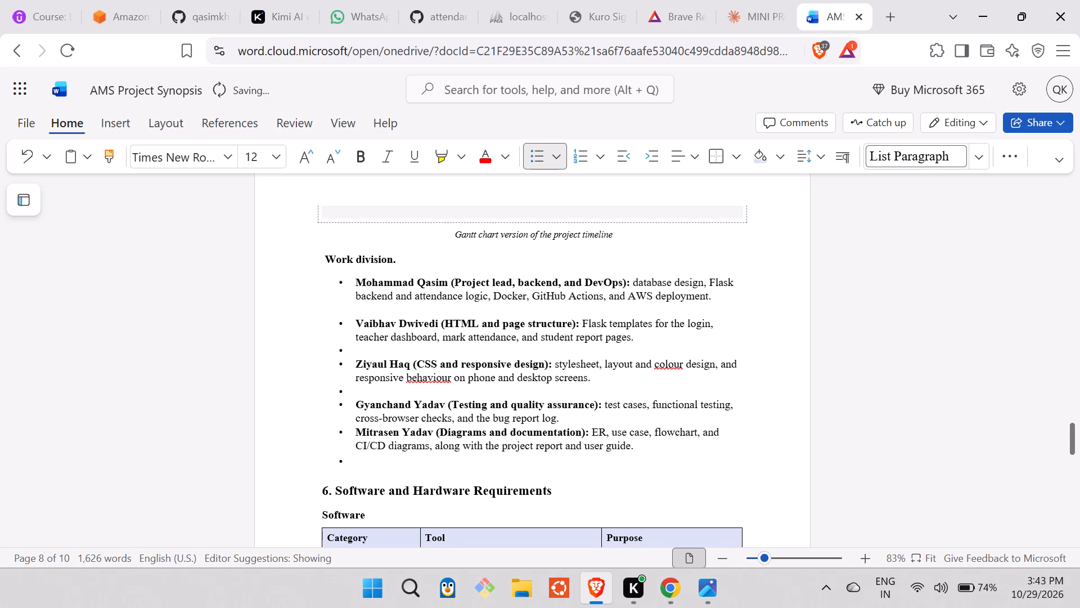
left_click(560, 412)
key("Return")
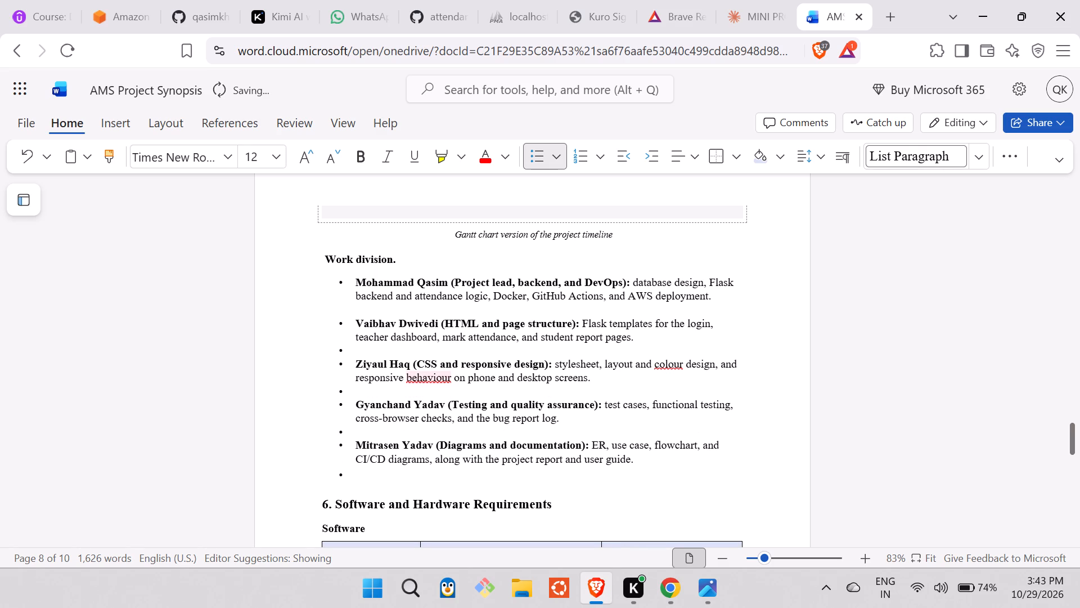
Remove the bullet markers from the empty lines after the second, third, fourth and fifth Work division entries.
left_click(269, 415)
left_click(347, 357)
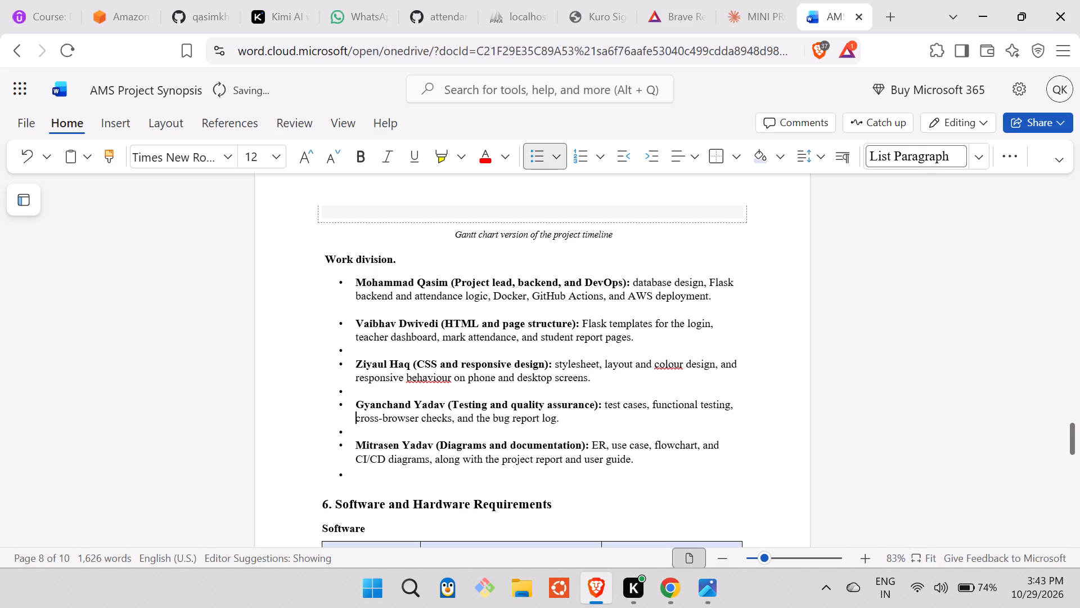
left_click(351, 350)
key("BackSpace")
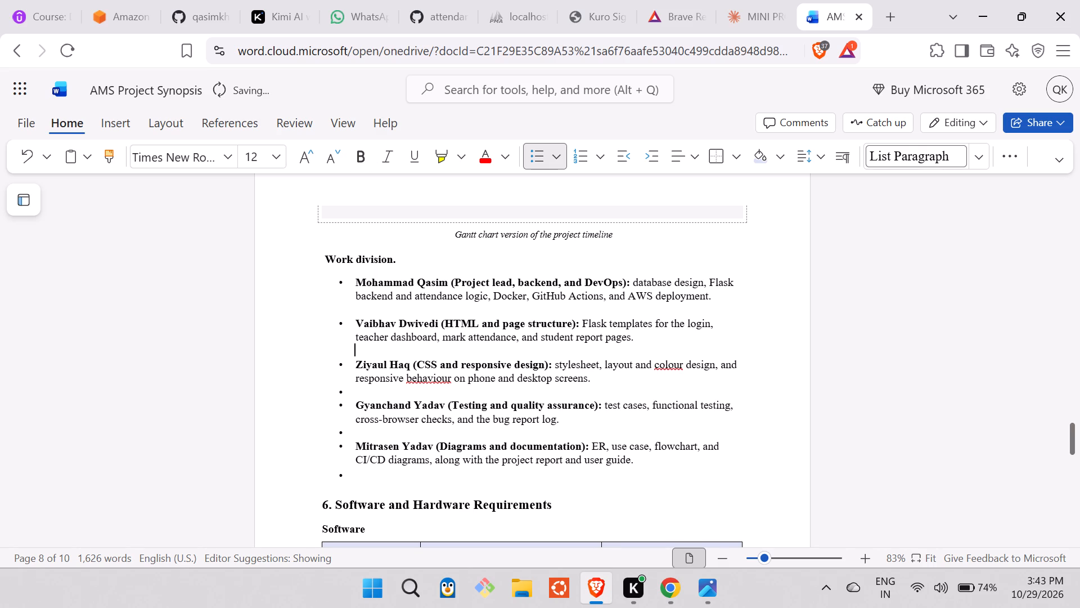
key("Down")
key("Down")
key("Down")
key("BackSpace")
key("Down")
key("Down")
key("Down")
key("BackSpace")
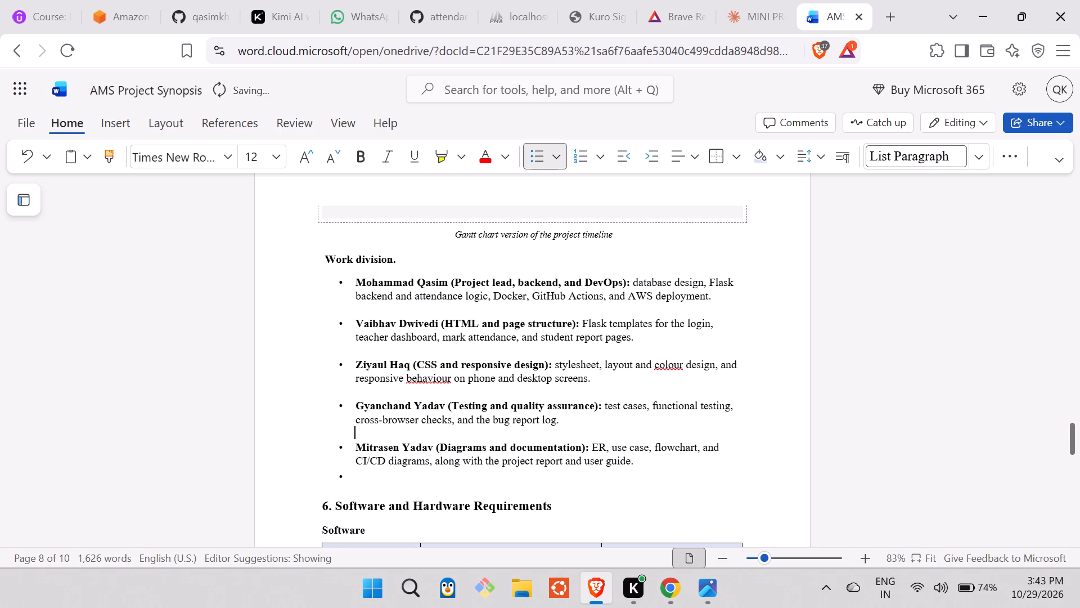
key("Down")
key("Down")
key("Down")
key("BackSpace")
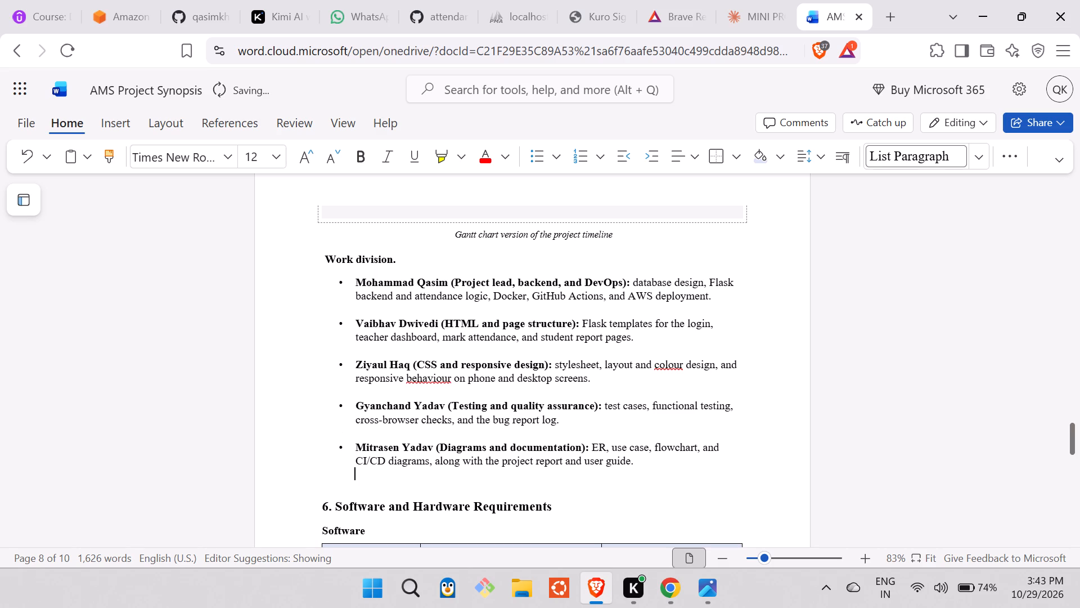
Correct "behaviour" to "behavior" and "colour" to "color" in the CSS and responsive design bullet.
left_click(430, 384)
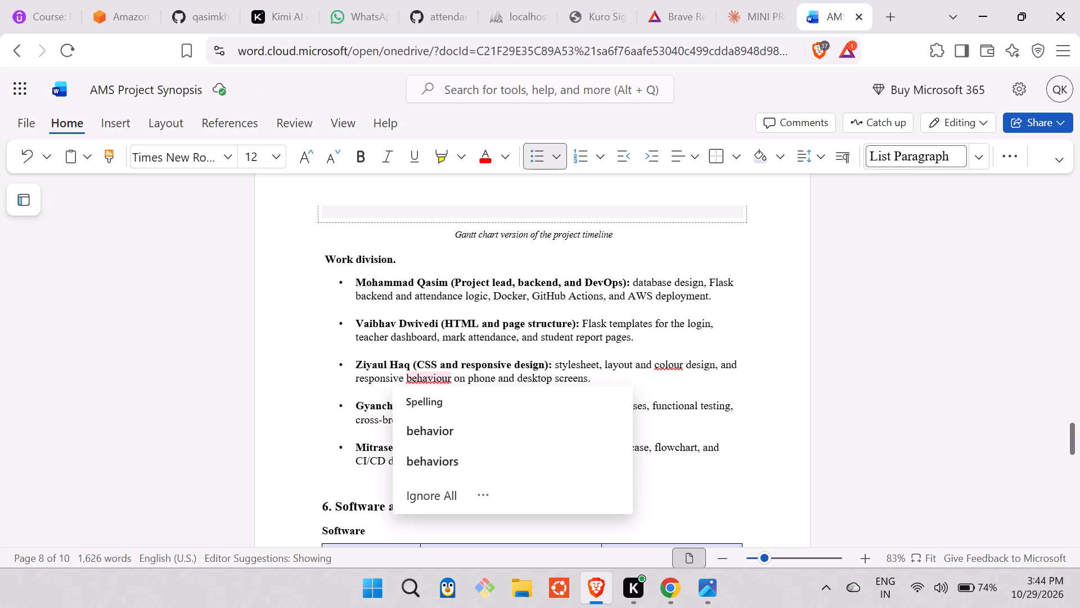
left_click(439, 429)
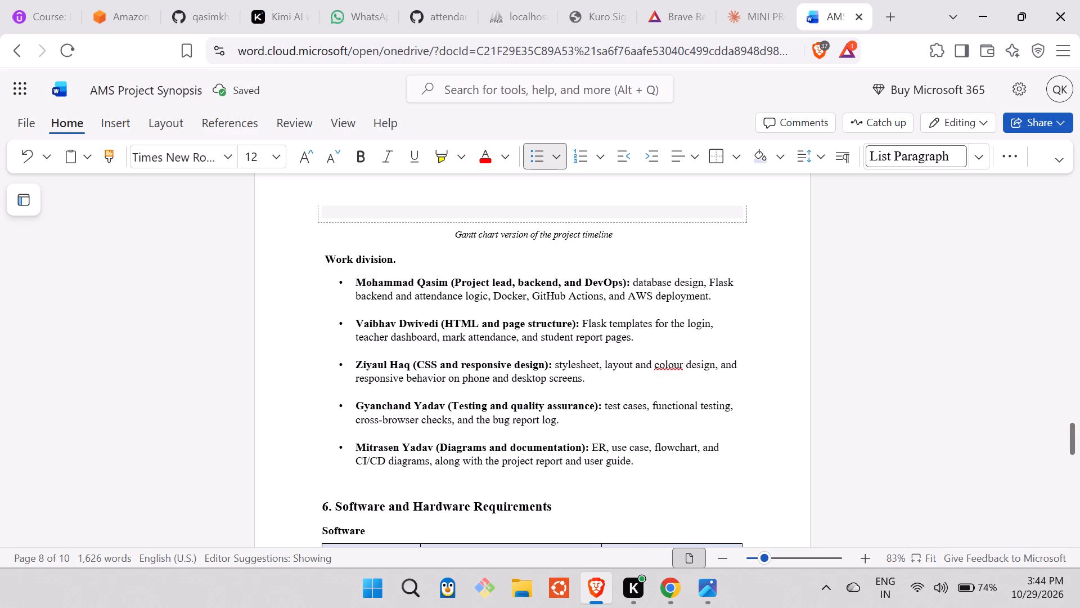
left_click(668, 360)
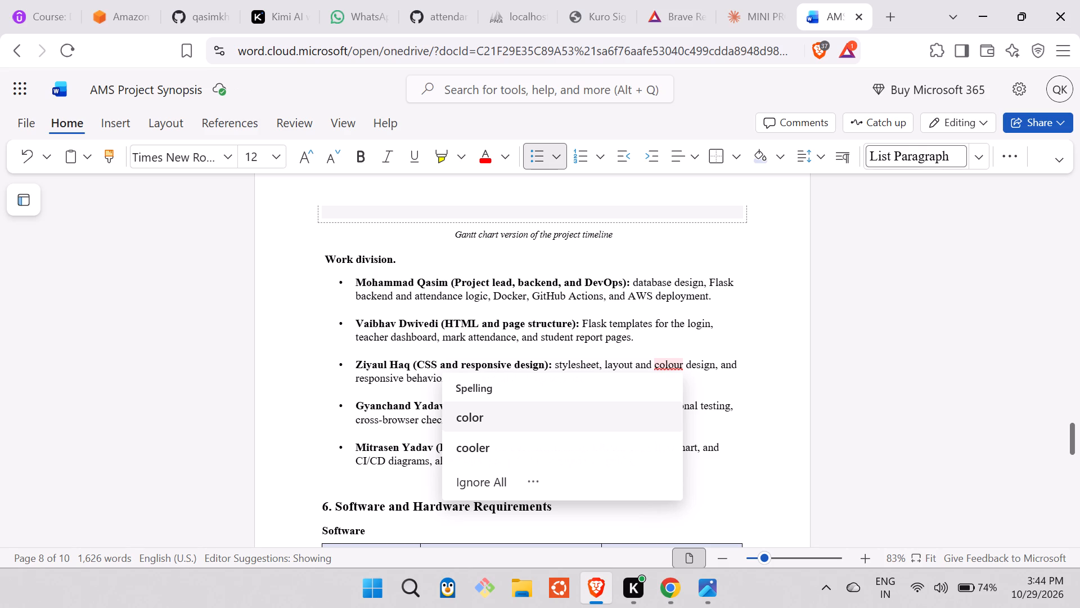
left_click(560, 422)
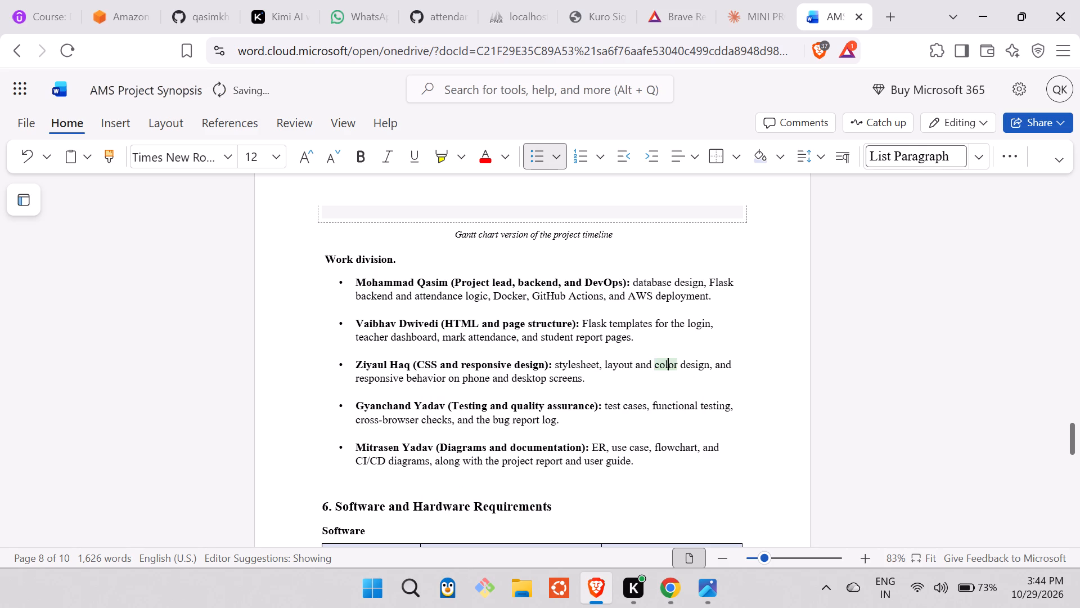
left_click(755, 337)
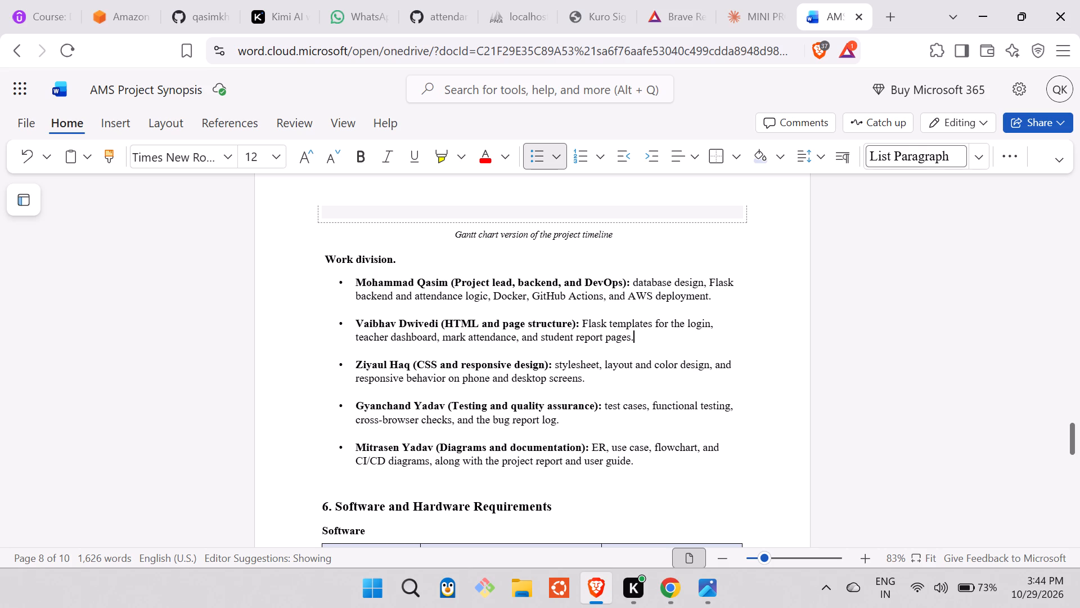
Set the height of the My attendance screenshot above Section 8, References, to 2.959 inches.
scroll(755, 337, "down", 1)
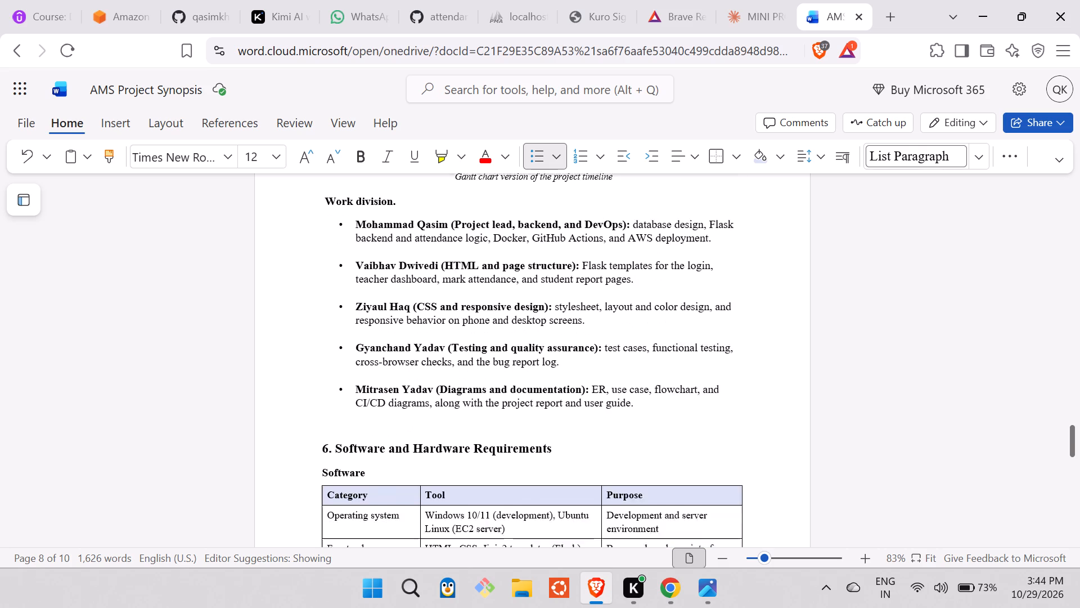
scroll(755, 337, "down", 6)
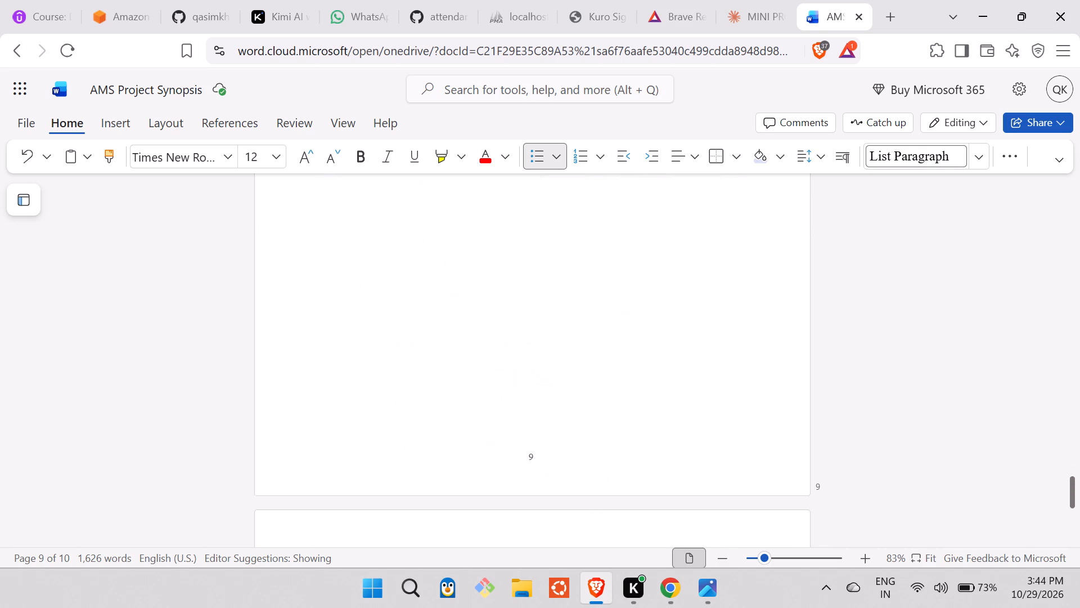
scroll(755, 337, "down", 4)
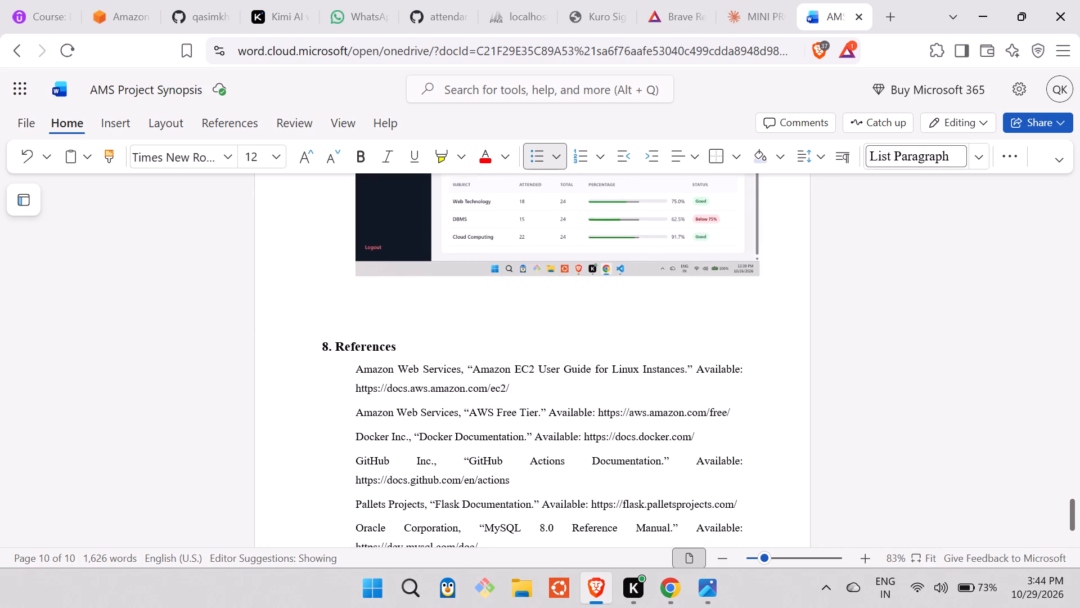
scroll(755, 337, "down", 2)
scroll(755, 337, "up", 4)
left_click(567, 330)
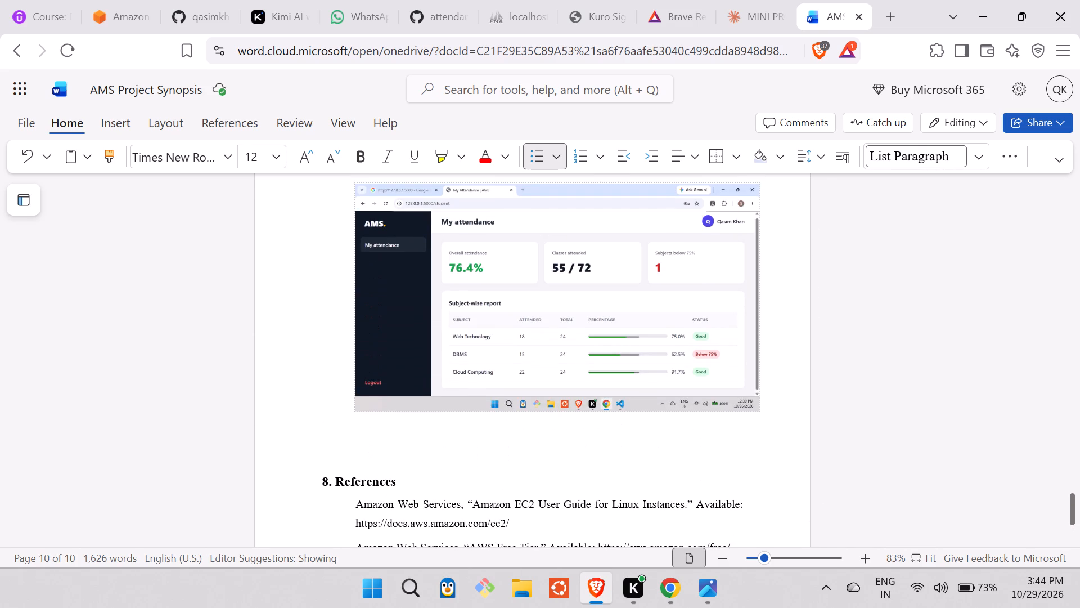
left_click(512, 154)
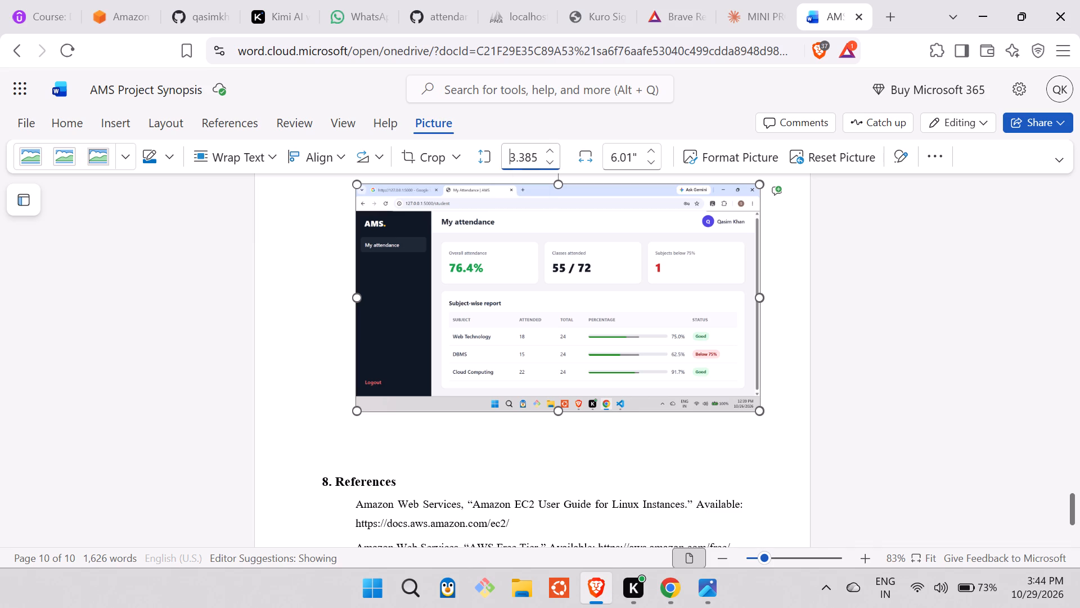
key("Right")
key("BackSpace")
key("2")
key("Right")
key("Right")
key("Right")
key("Right")
key("BackSpace")
key("BackSpace")
key("BackSpace")
type("959")
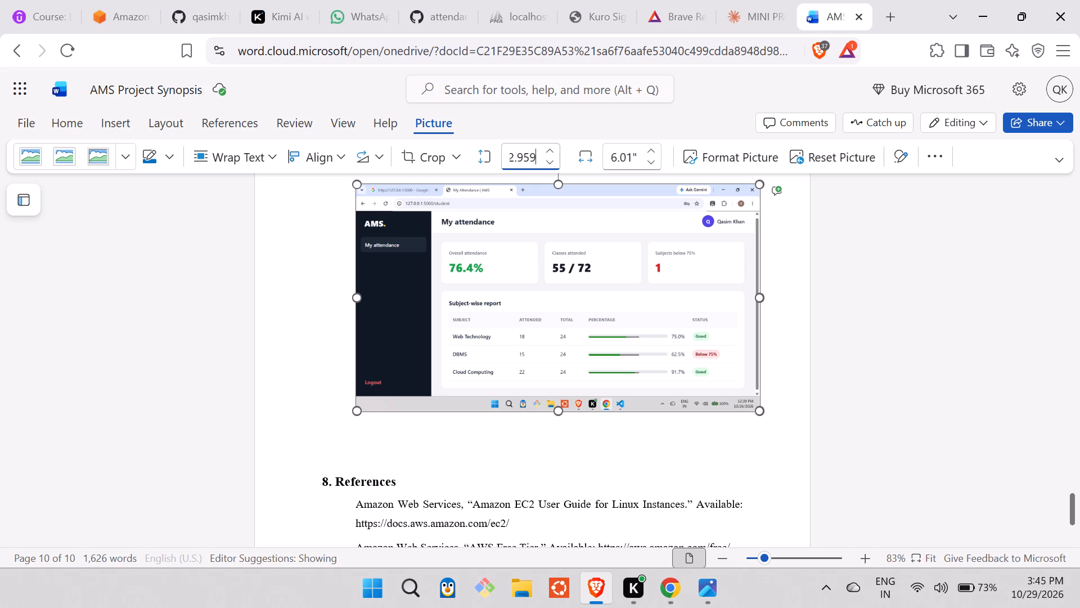
left_click(780, 321)
Review the synopsis from the attendance screenshot back to the project timeline table, checking how the Gantt chart sits across the page break.
scroll(780, 321, "up", 2)
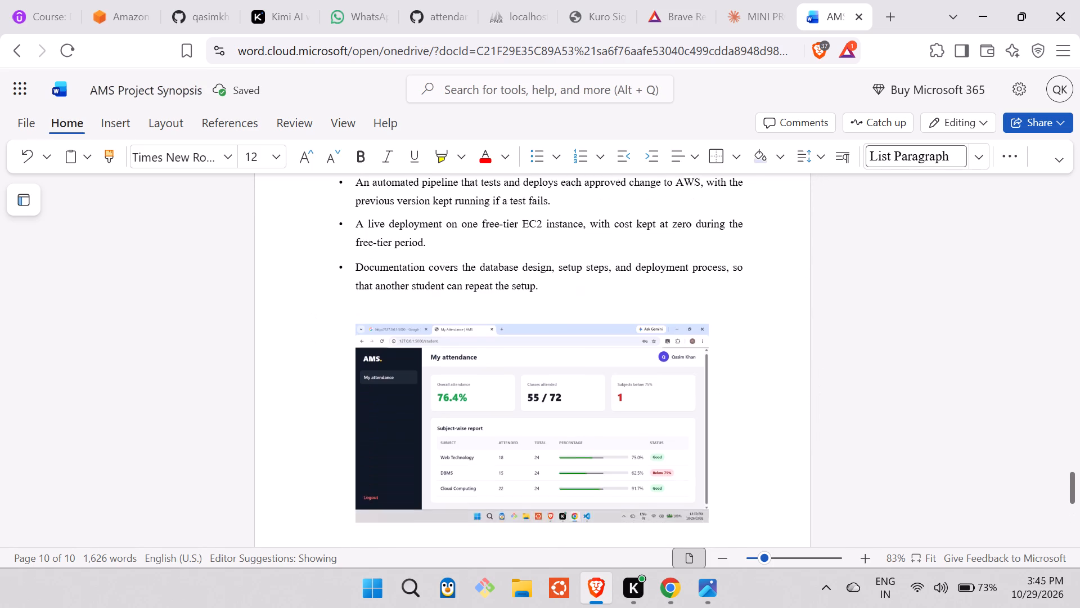
scroll(780, 321, "up", 1)
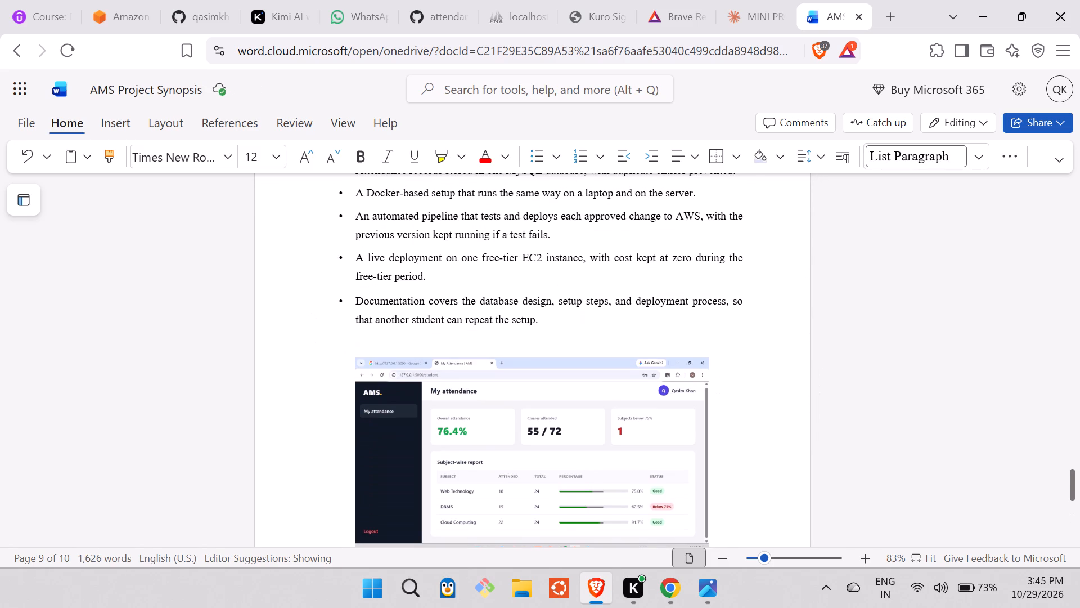
scroll(780, 321, "up", 3)
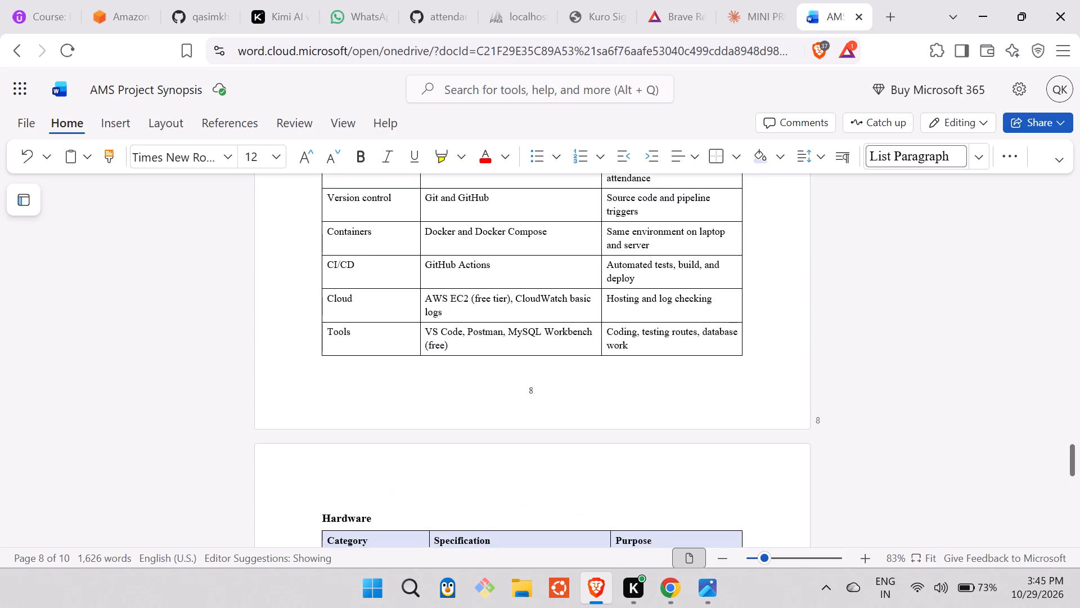
scroll(780, 321, "up", 2)
scroll(780, 321, "down", 2)
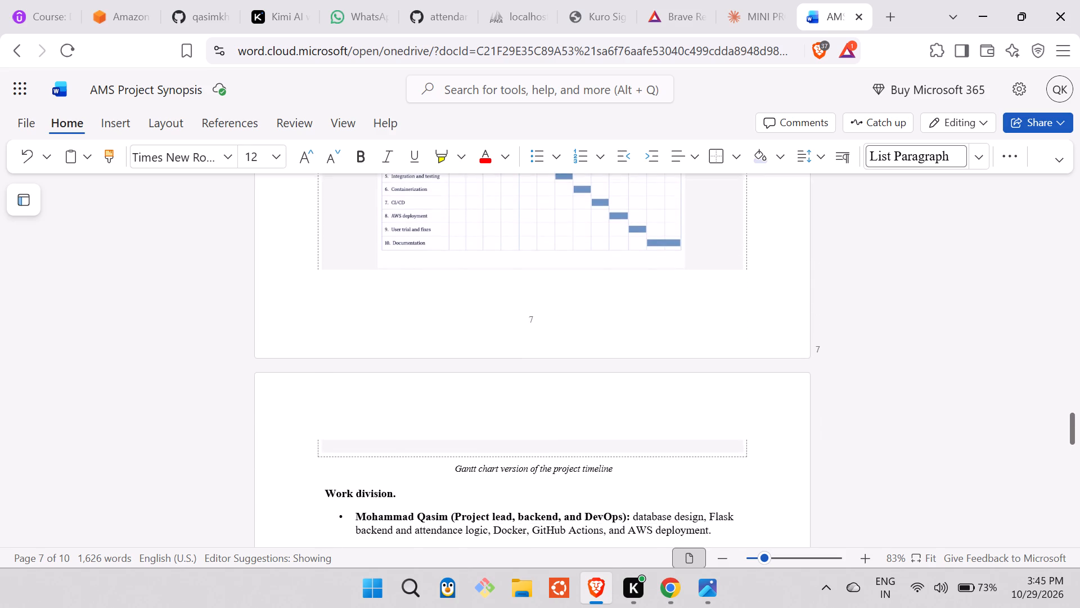
scroll(780, 321, "up", 1)
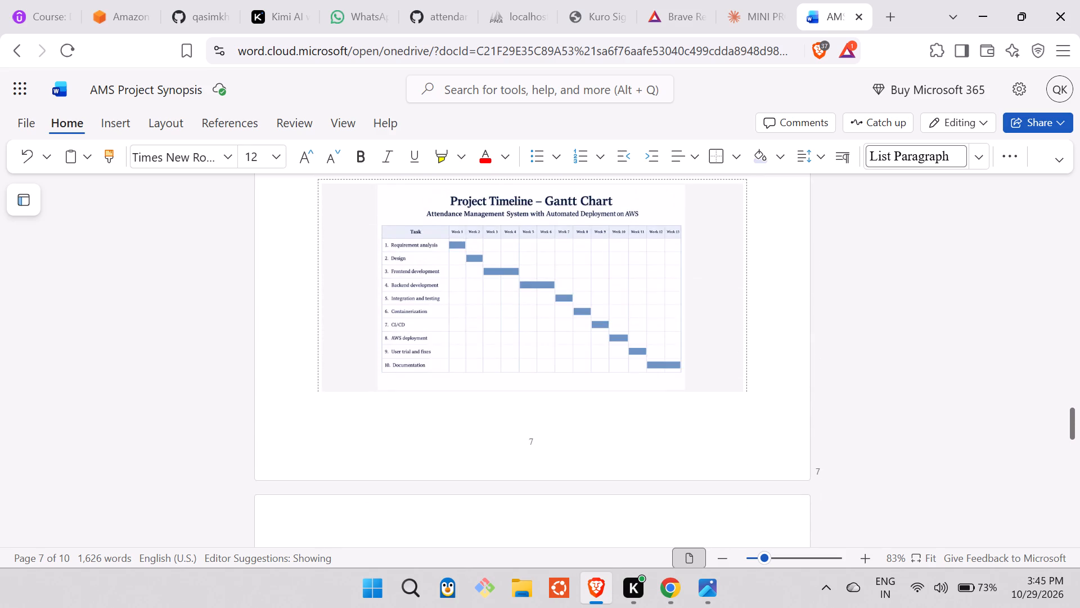
scroll(780, 321, "up", 3)
scroll(780, 321, "down", 1)
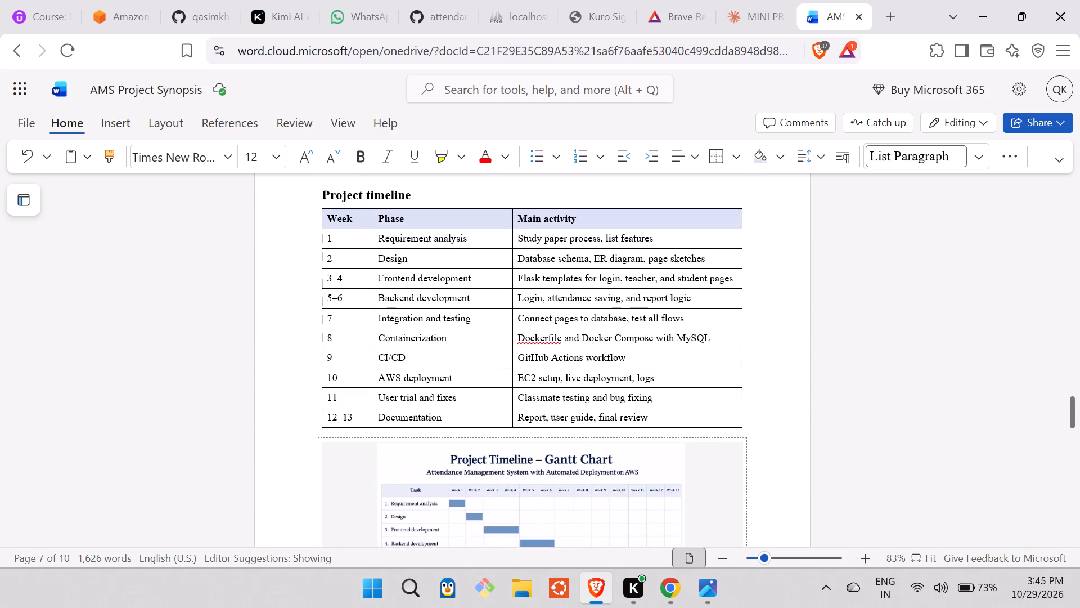
scroll(780, 321, "down", 2)
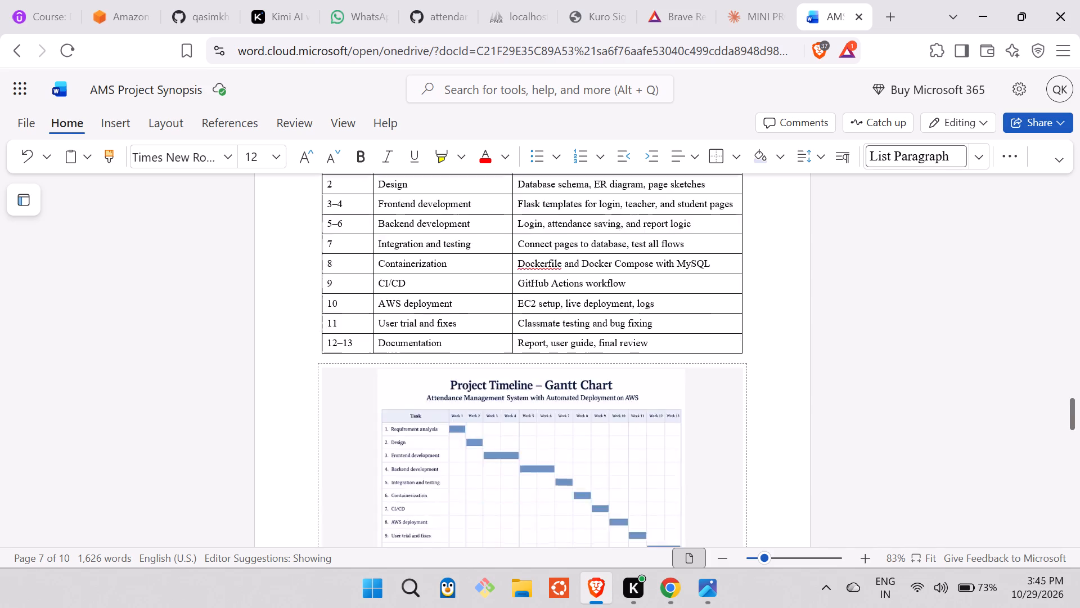
scroll(780, 321, "down", 2)
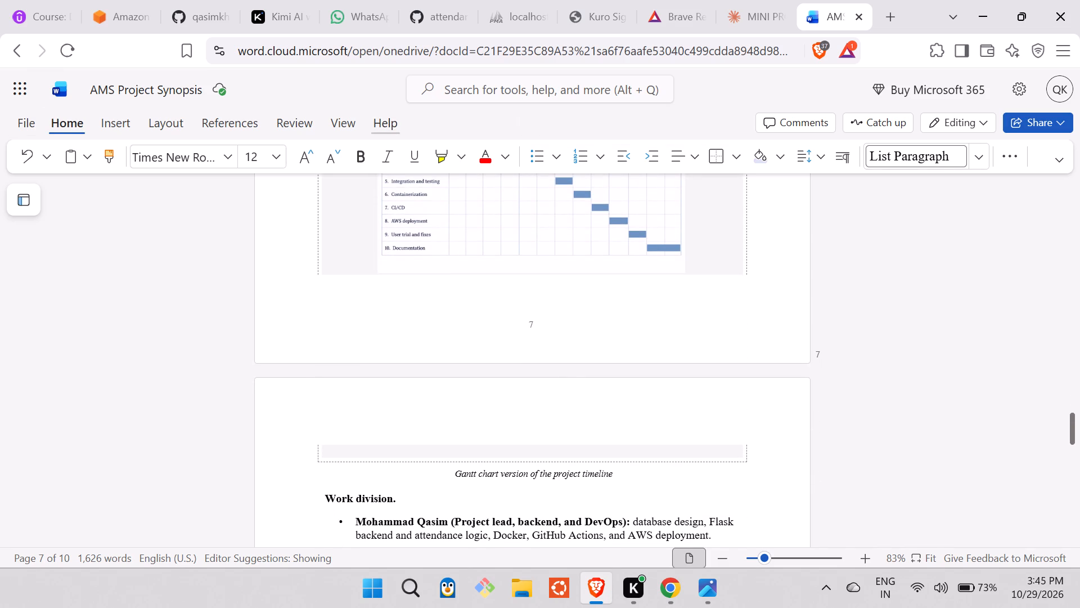
Open the print preview of the AMS Project Synopsis.
key("Print")
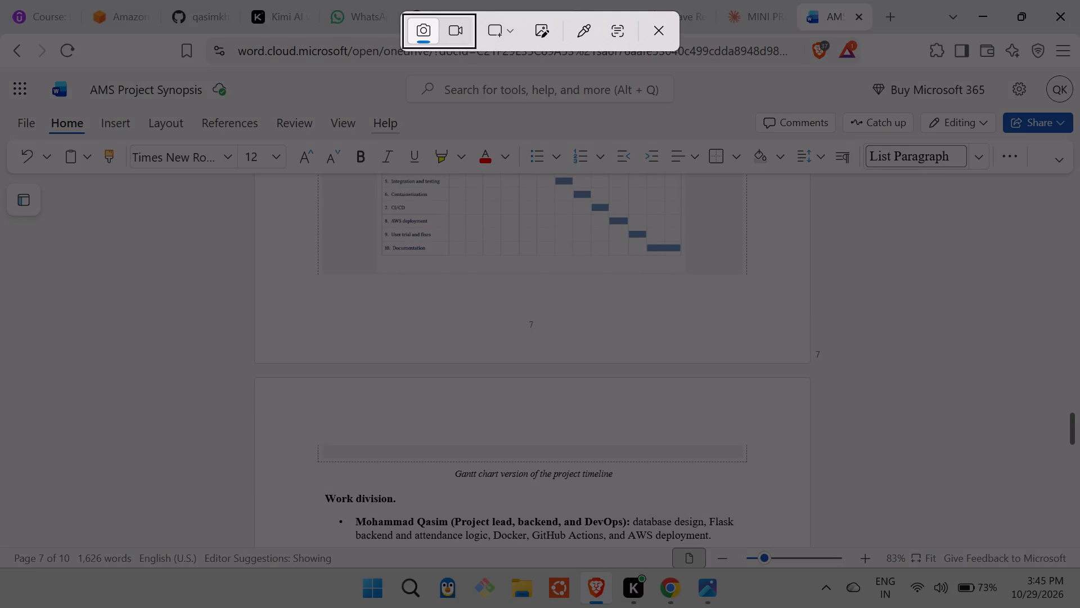
left_click(663, 28)
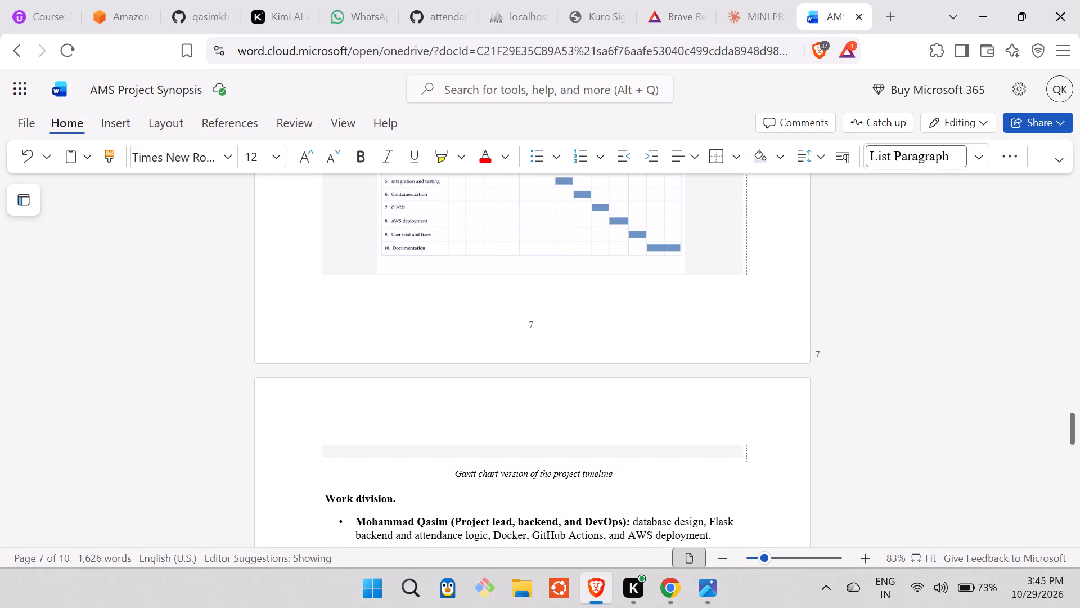
left_click(26, 114)
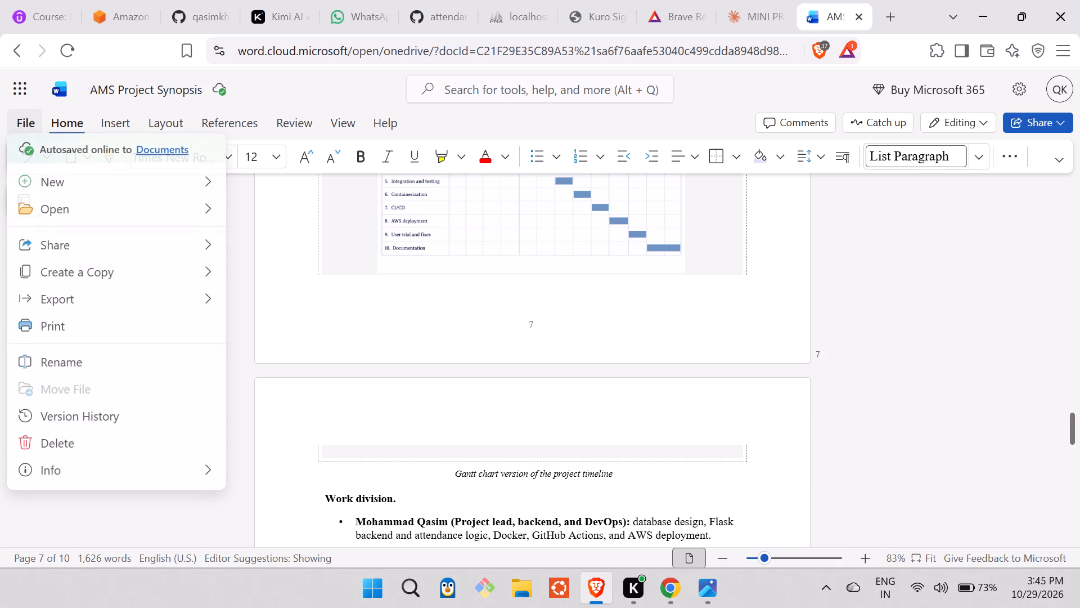
left_click(168, 342)
left_click(135, 333)
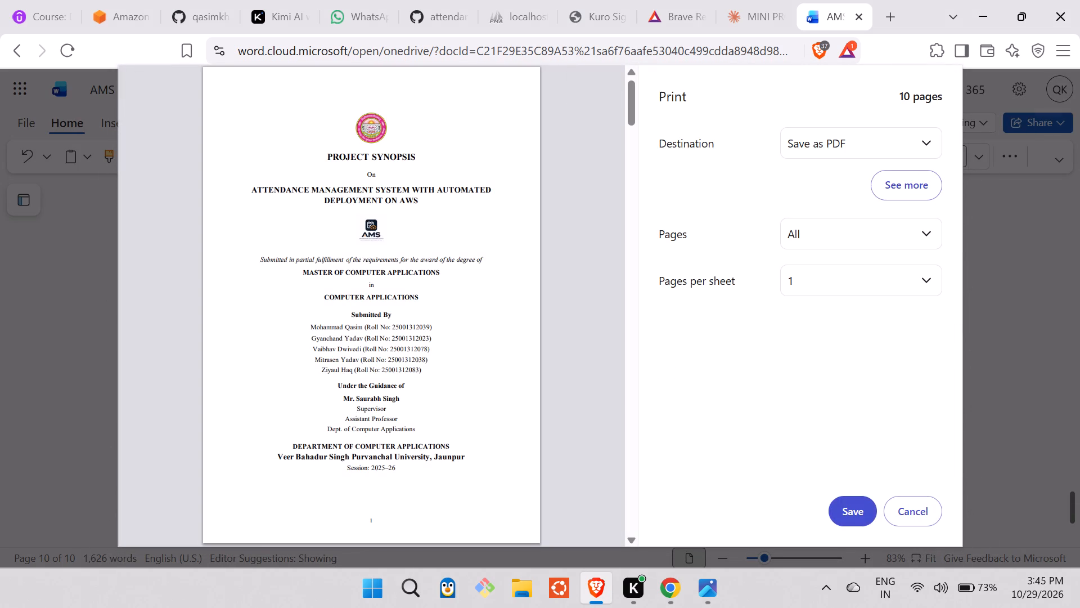
Check the print preview from the cover page through the introduction and problem statement to the Objectives and Scope sections on page 3.
scroll(238, 355, "up", 1)
key("Down")
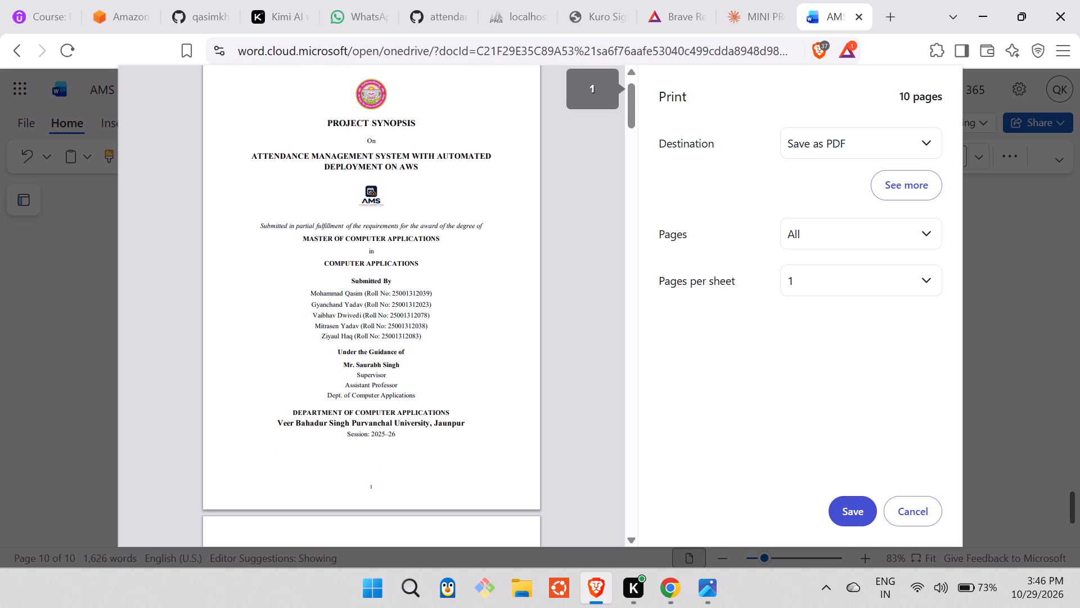
key("Up")
key("Up")
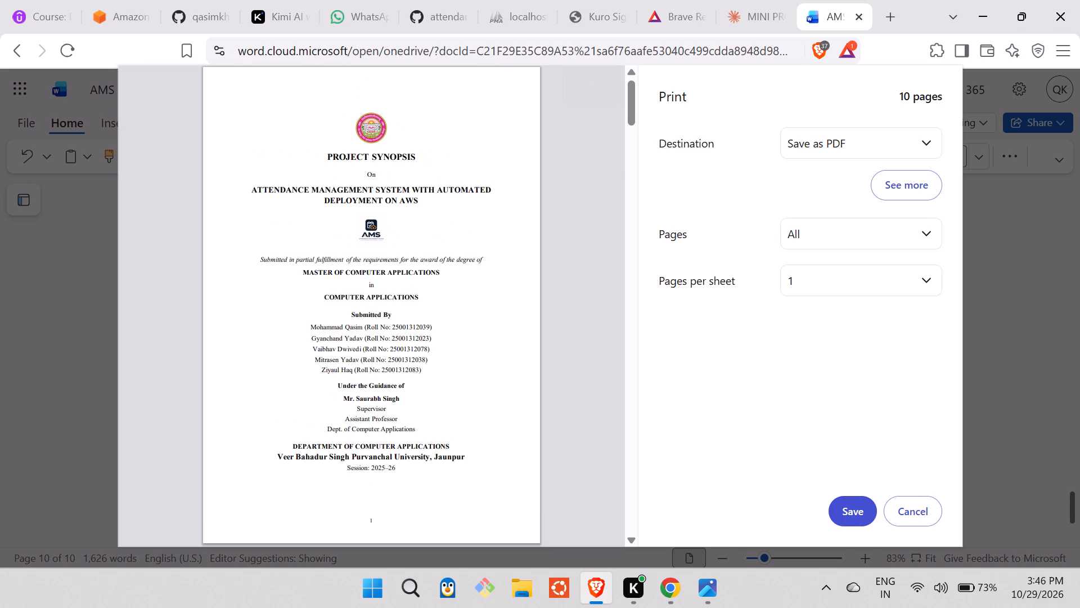
key("Right")
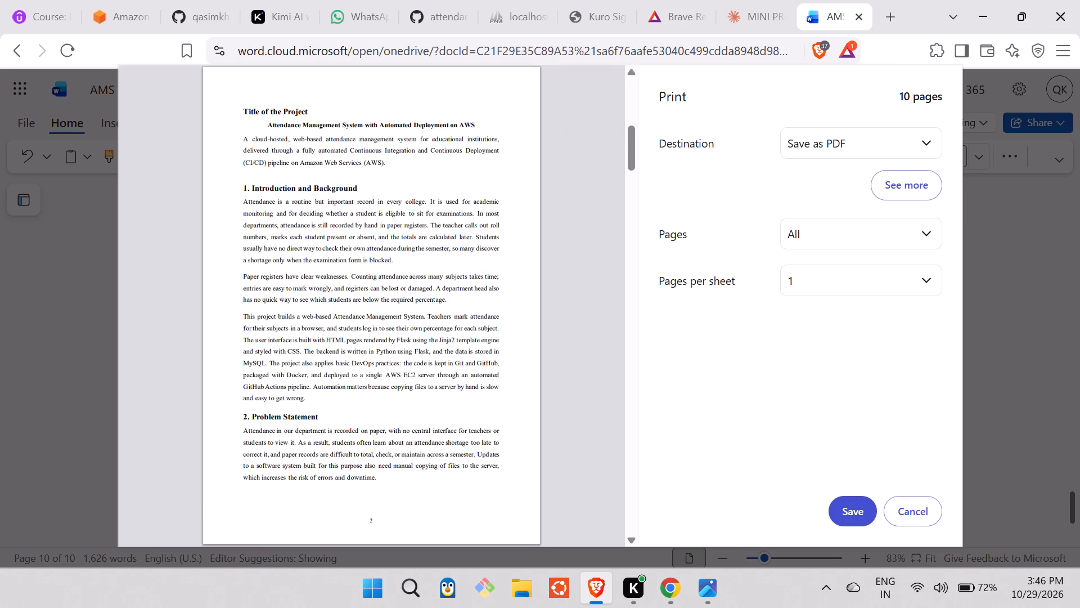
left_click(217, 369)
key("Down")
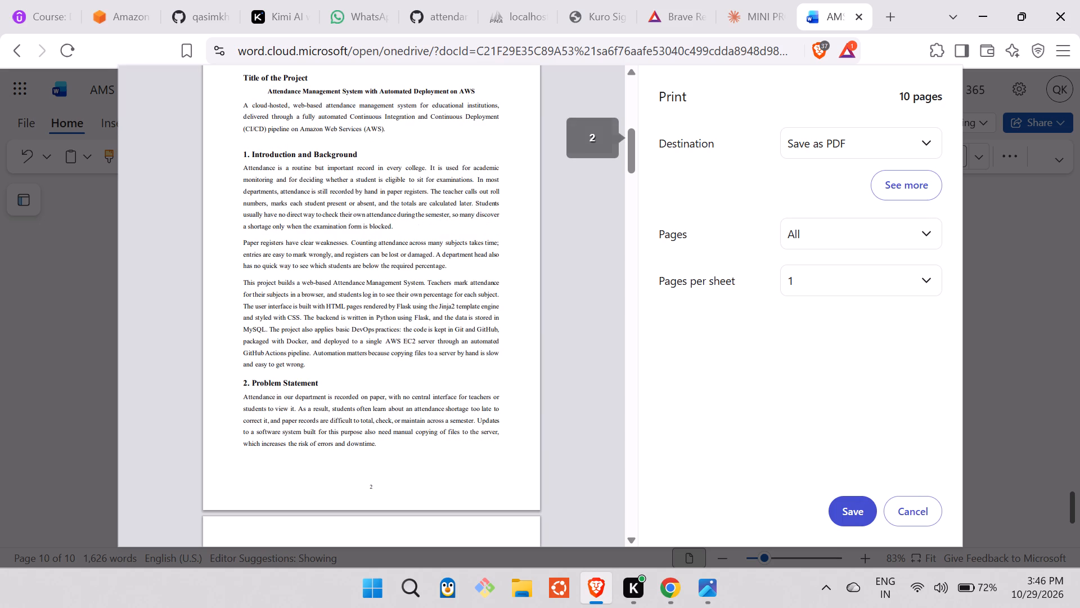
key("Down")
key("Down")
key("Down")
key("Down")
key("Down")
key("Down")
key("Down")
key("Down")
key("Down")
key("Down")
key("Down")
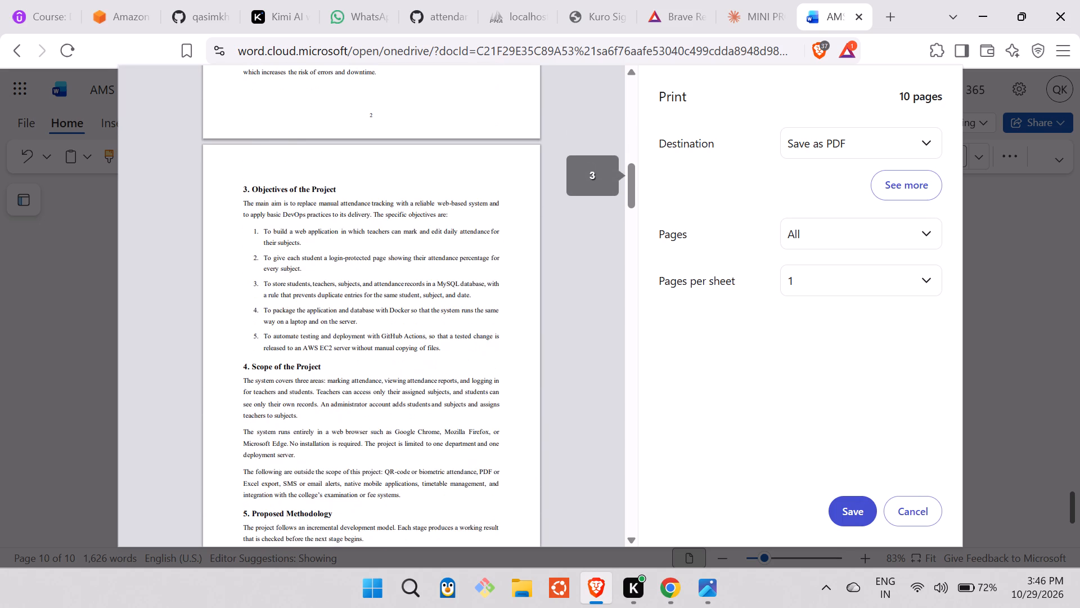
key("Down")
key("Down")
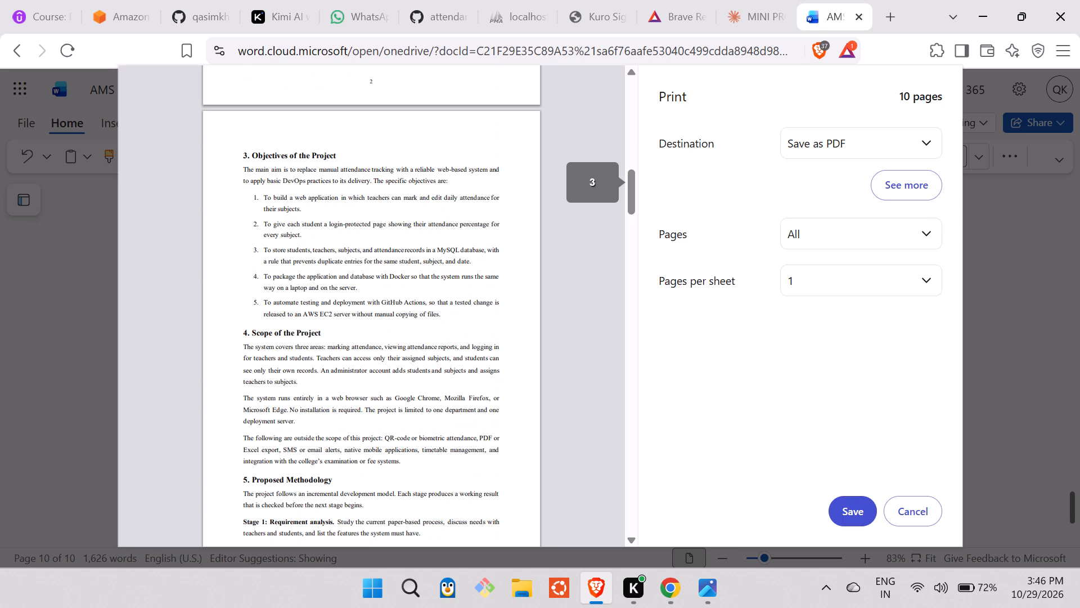
Examine the Proposed Methodology section, the Entity-Relationship diagram and the Level 0 Data Flow Diagram on preview pages 3 and 4.
key("Down")
key("Down")
key("Down")
key("Down")
key("Down")
key("Down")
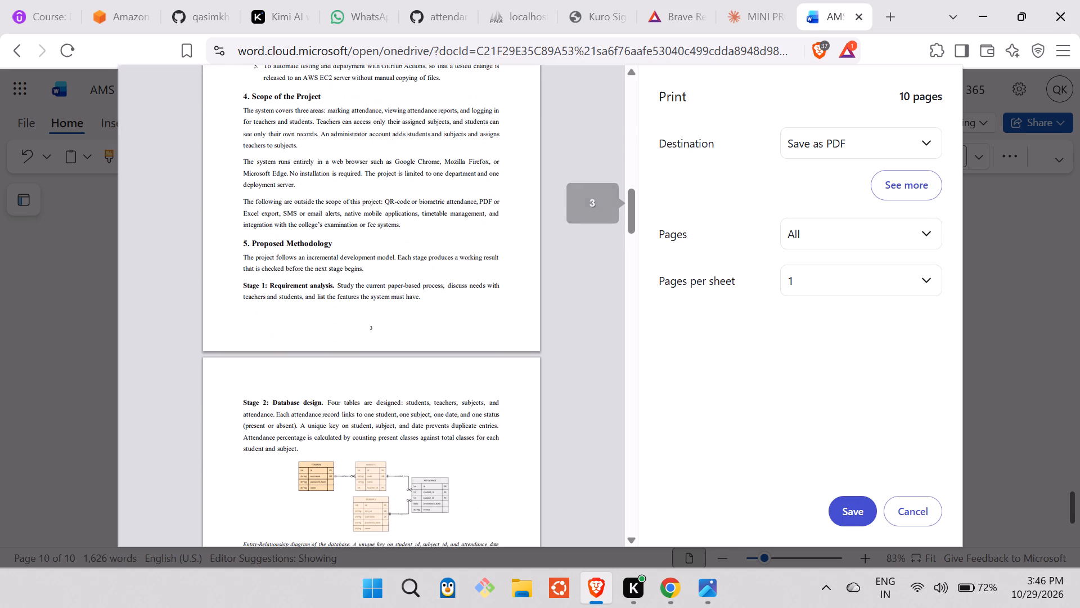
key("Down")
key("Down")
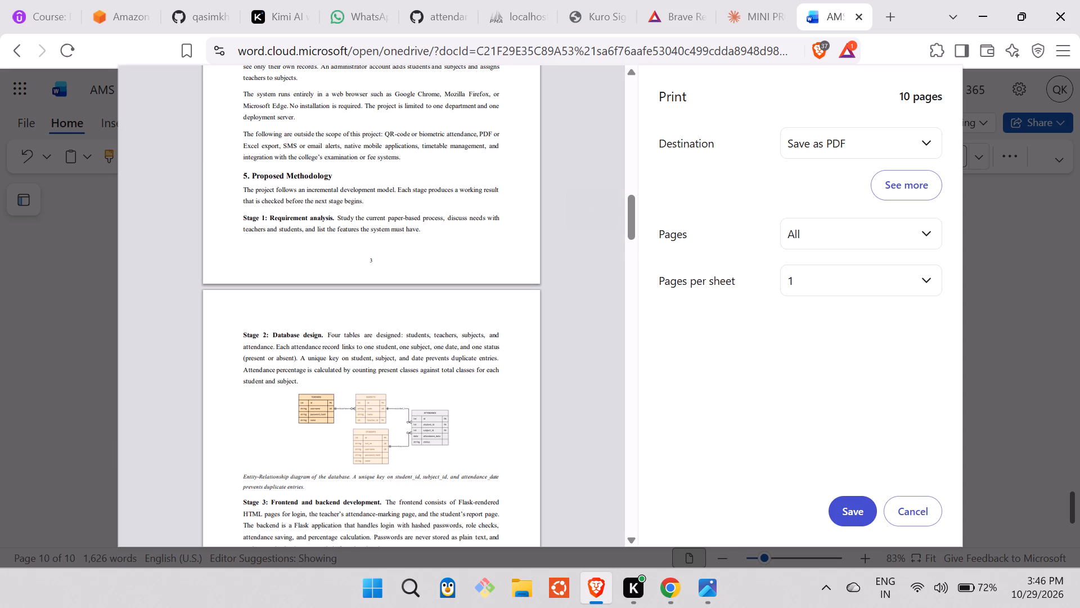
key("Down")
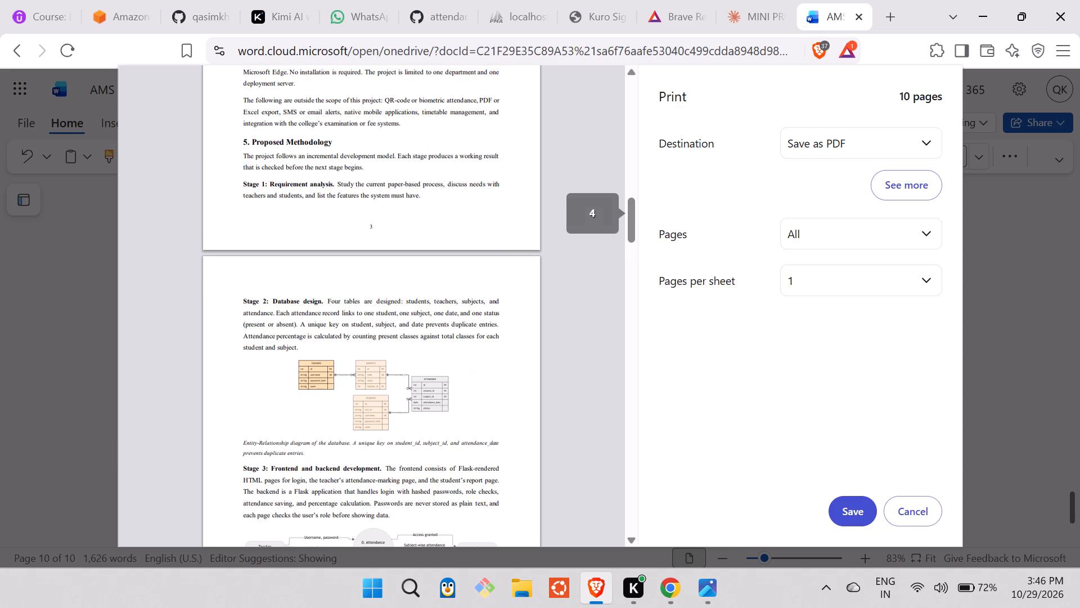
key("Down")
key("Down")
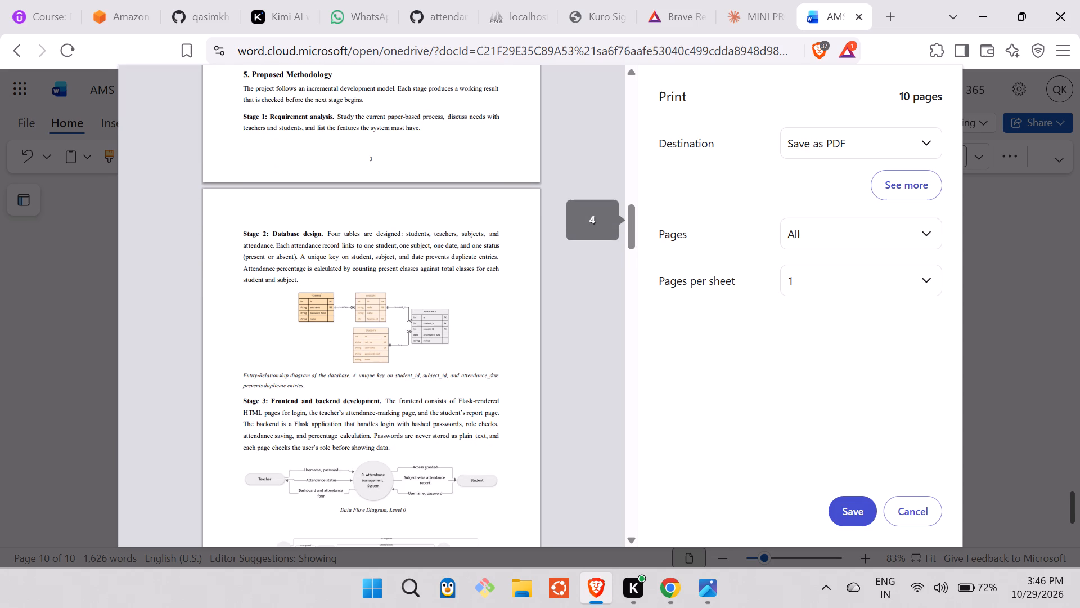
Re-examine the page break between Stage 1 and Stage 2 and the database diagram's layout in the print preview.
key("Up")
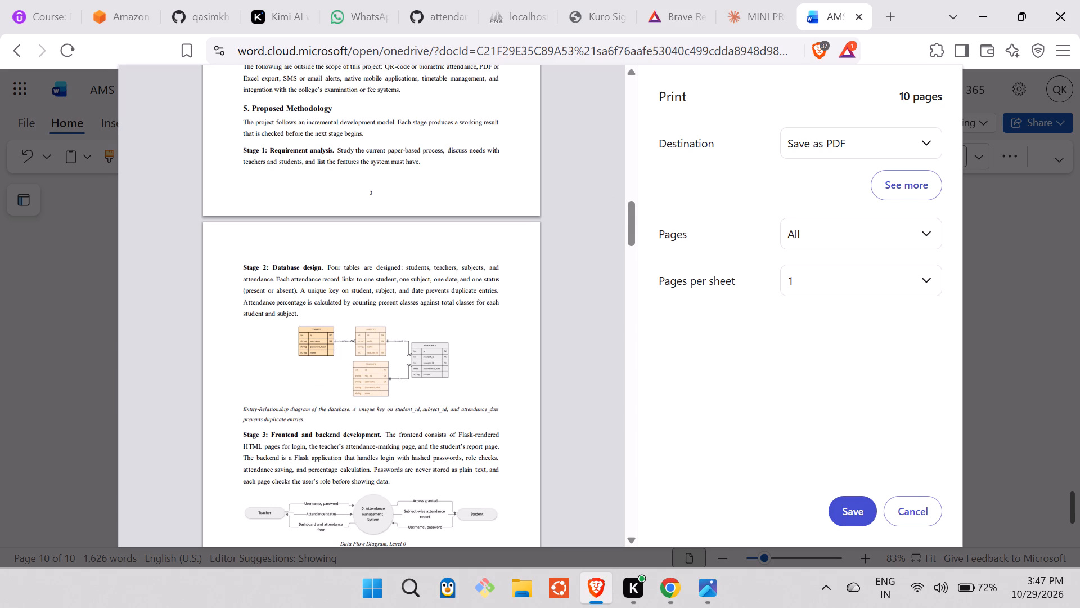
key("Up")
key("Up")
key("Up")
key("Up")
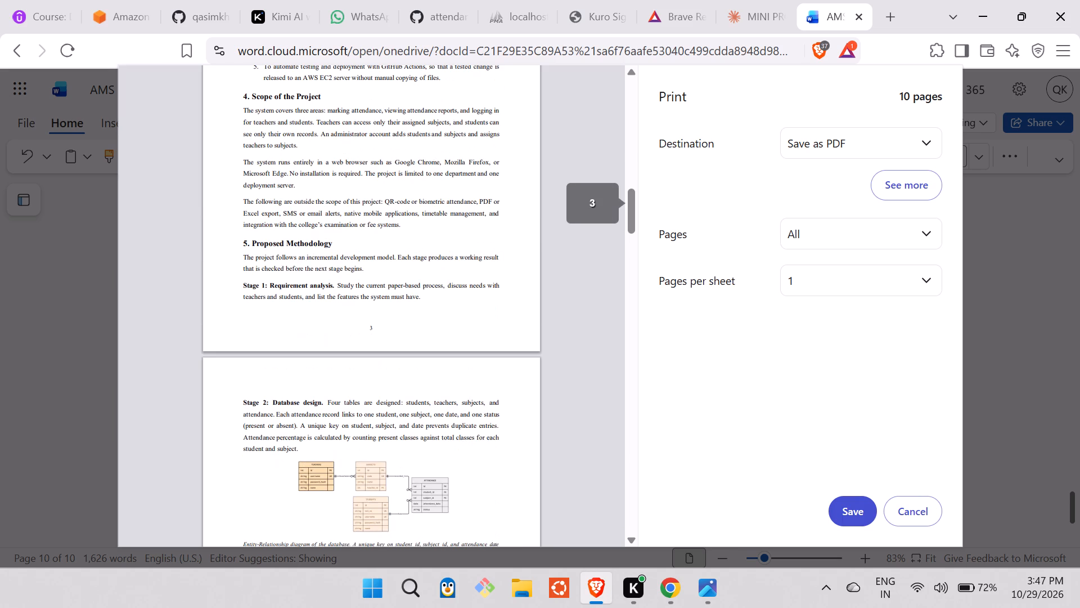
key("Down")
key("Down")
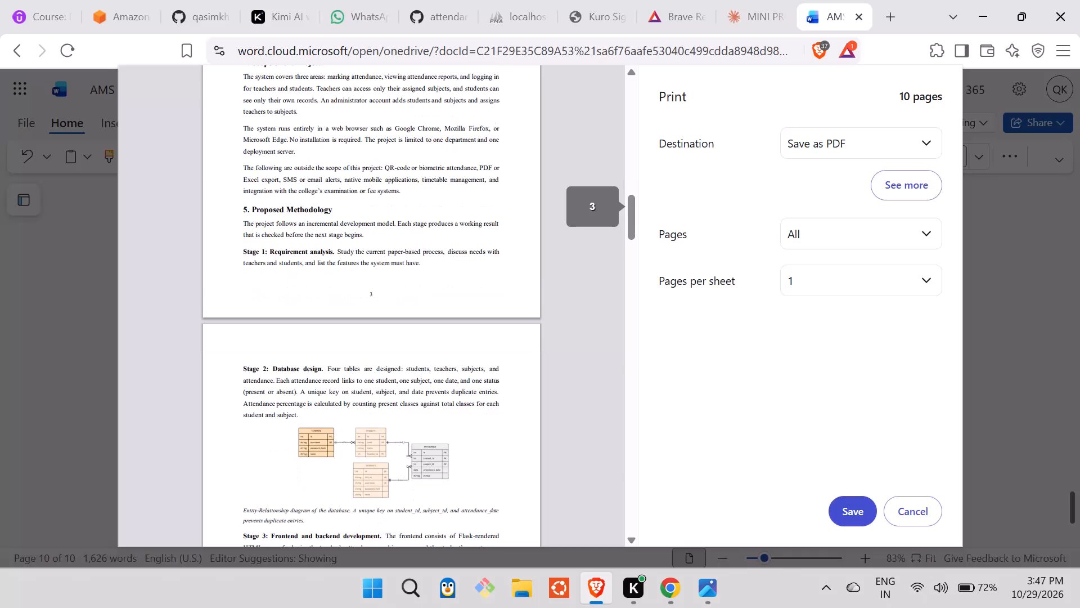
key("Down")
key("Down")
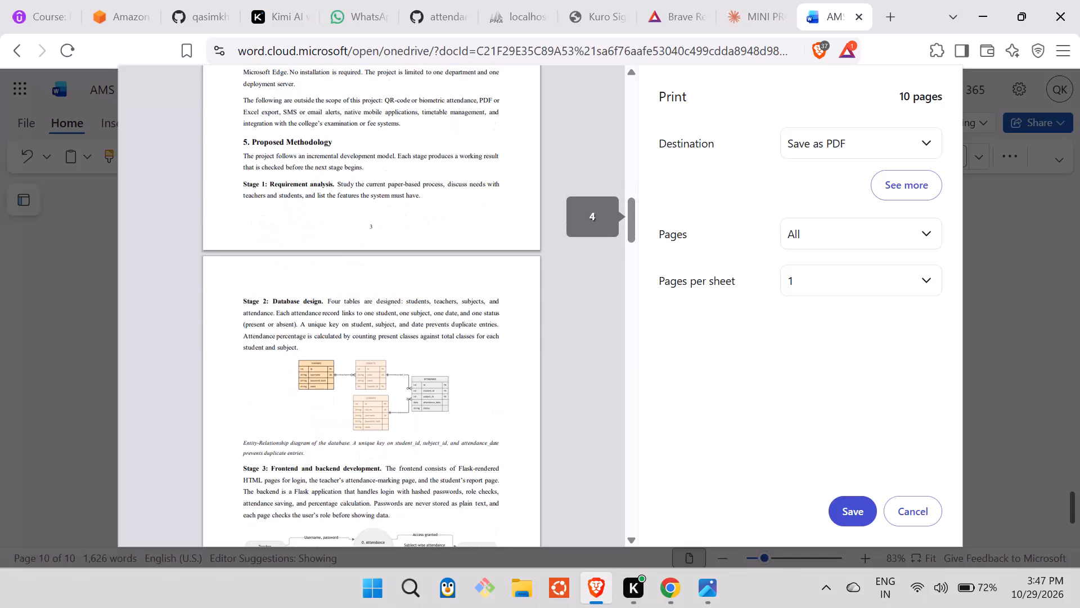
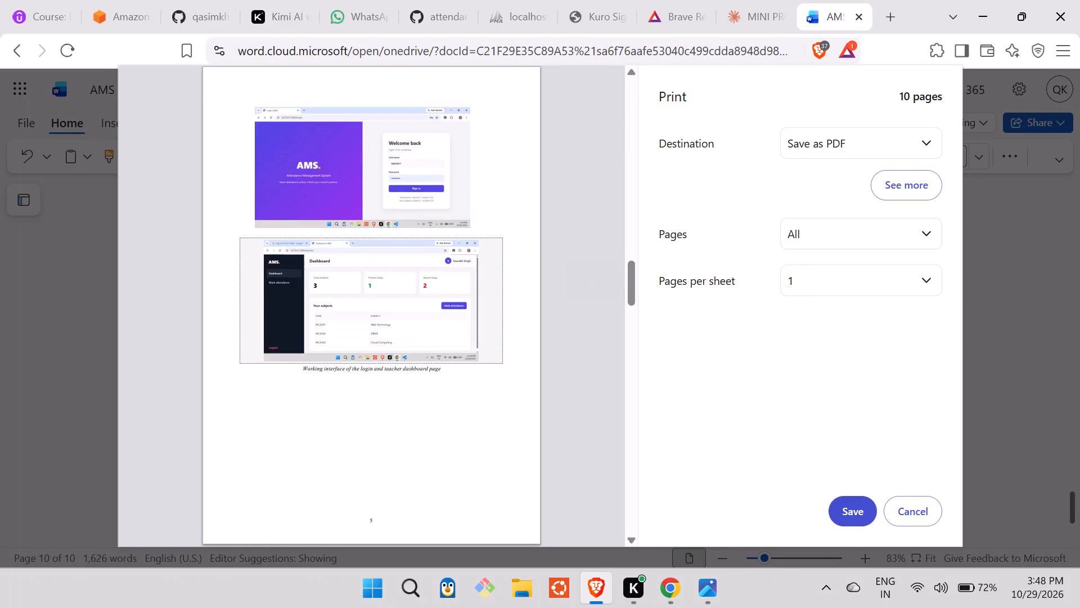
Re-examine preview page 4, from the Data Flow Diagrams back up to the start of Stage 2: Database design.
key("Up")
key("Up")
key("Up")
key("Up")
key("Up")
key("Up")
key("Up")
key("Up")
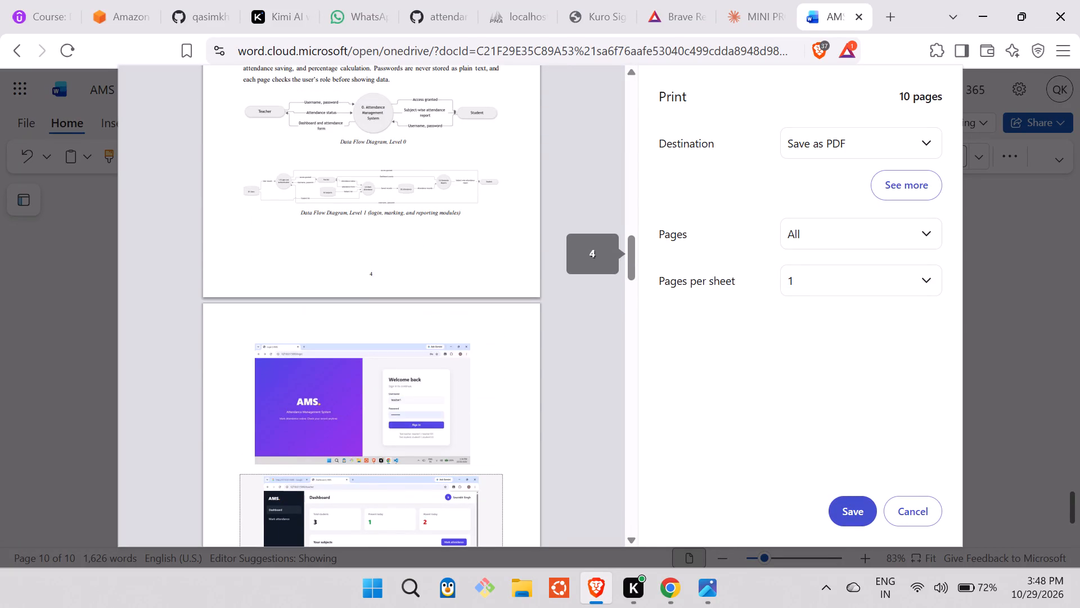
key("Up")
key("Up")
key("Up")
key("Up")
key("Up")
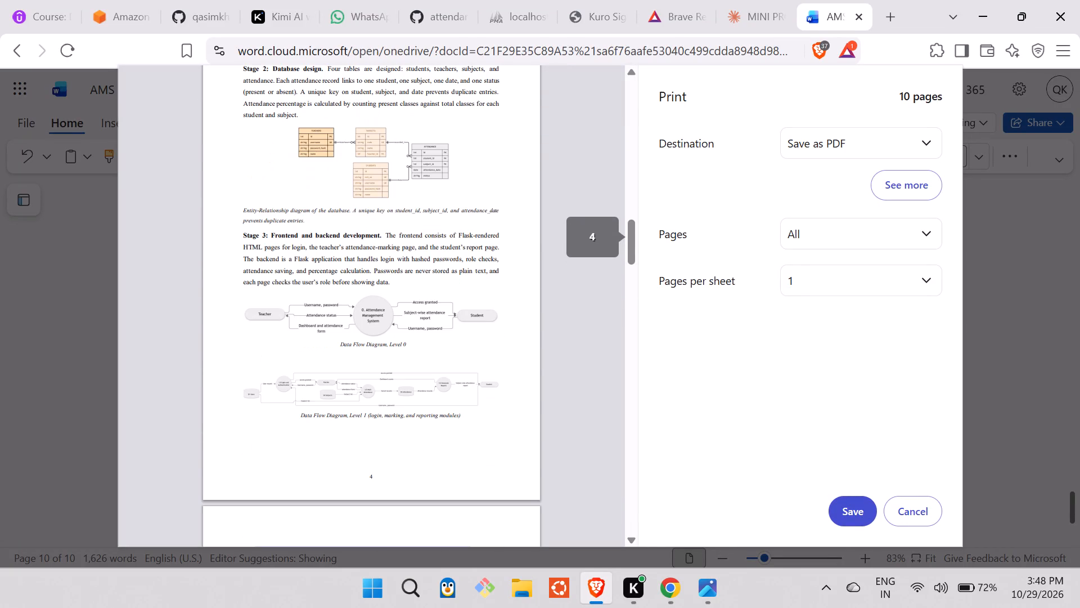
key("Up")
key("Up")
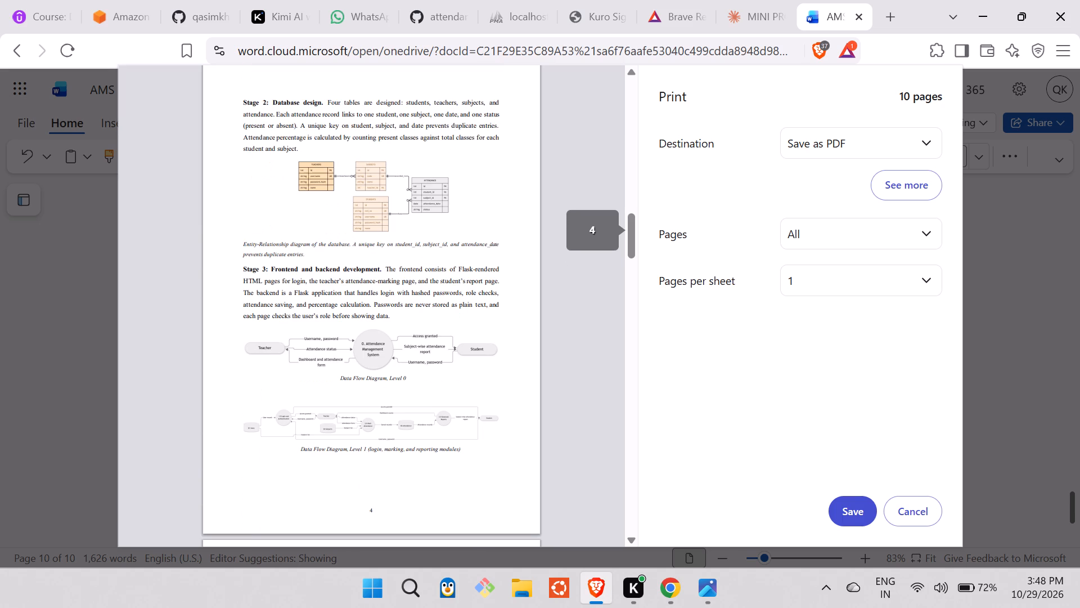
key("Up")
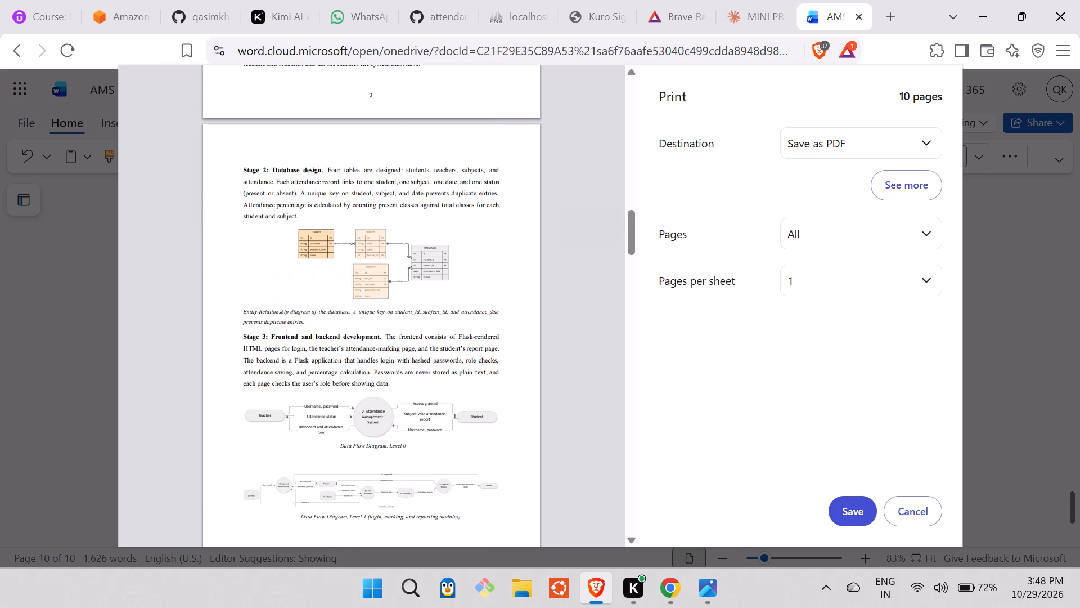
Check the Stage 3 text, both Data Flow Diagrams and the login and dashboard screenshots on preview pages 4 and 5.
key("Down")
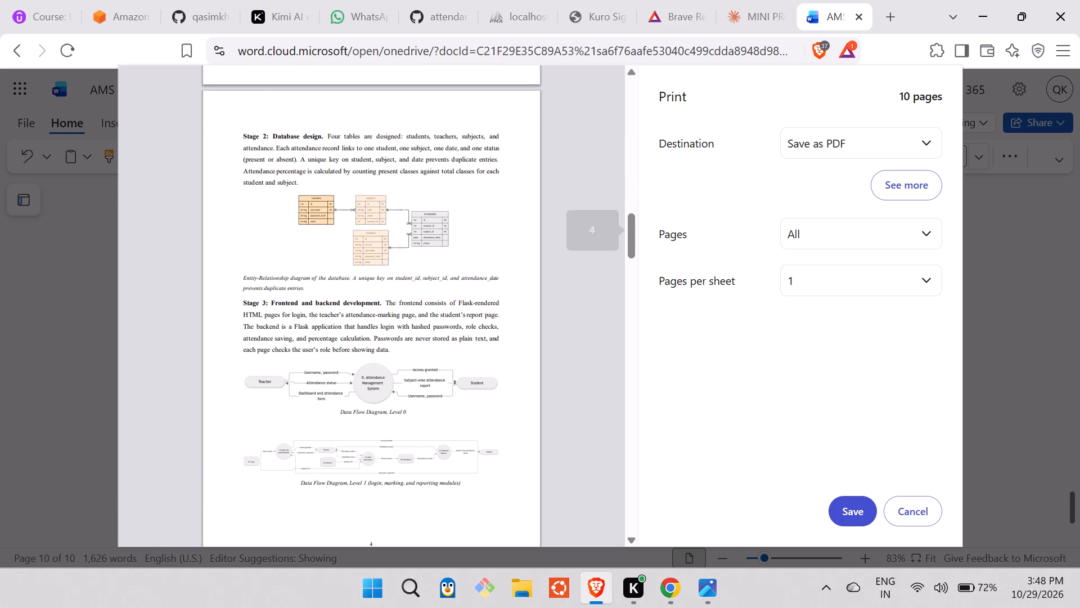
key("Down")
key("Down")
key("Down")
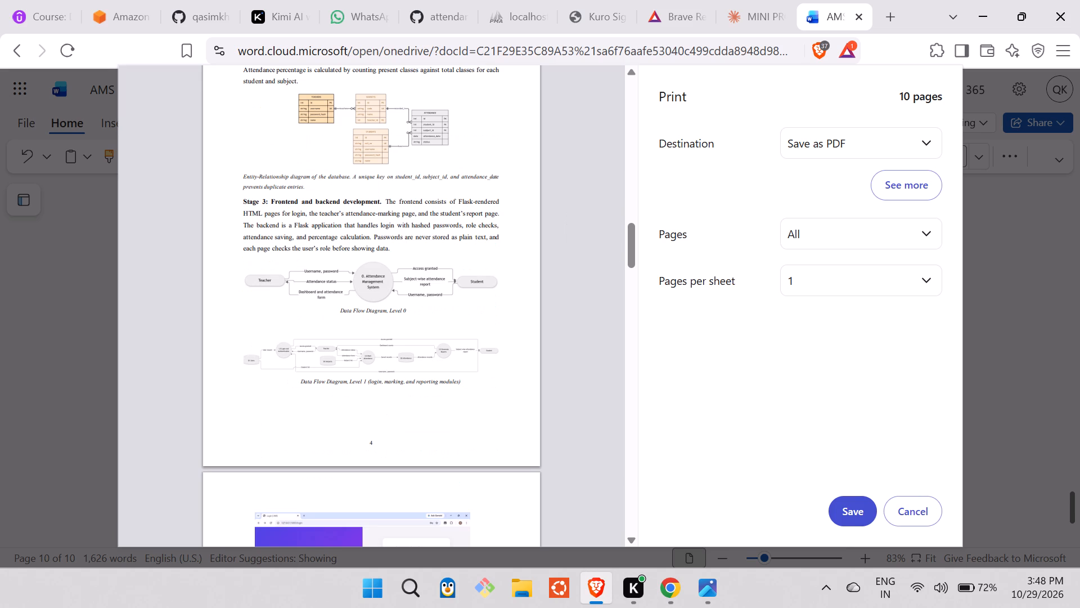
key("Down")
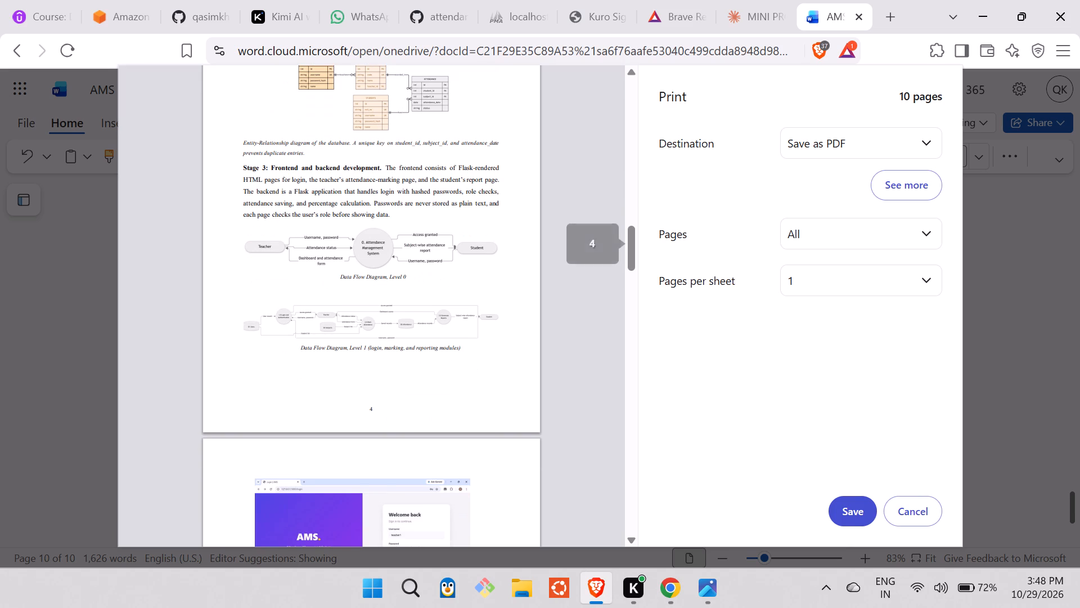
key("Down")
key("Down")
key("Down")
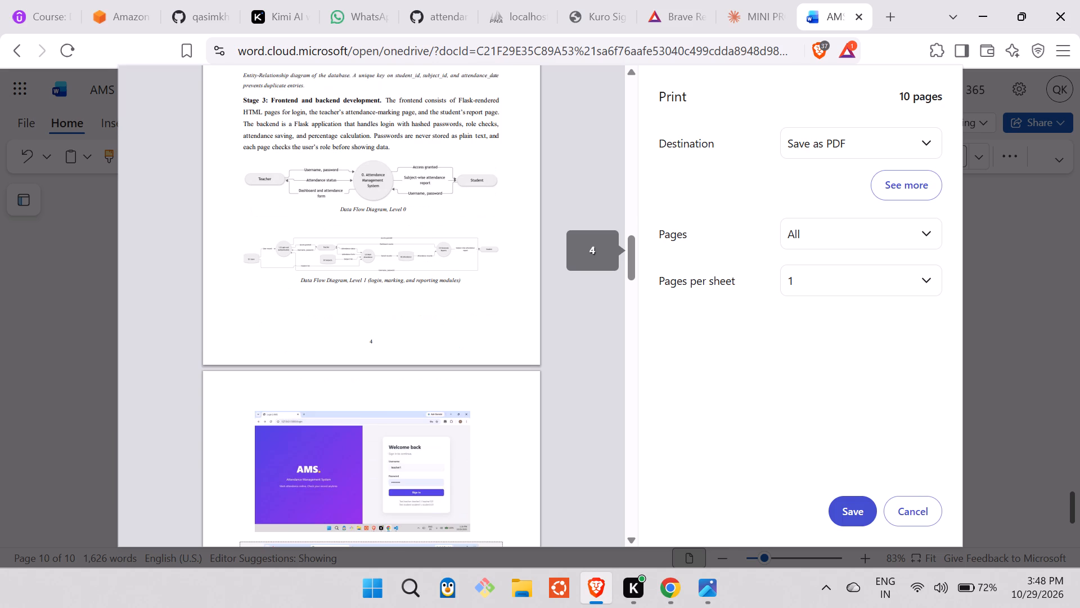
key("Down")
key("Down")
key("Down")
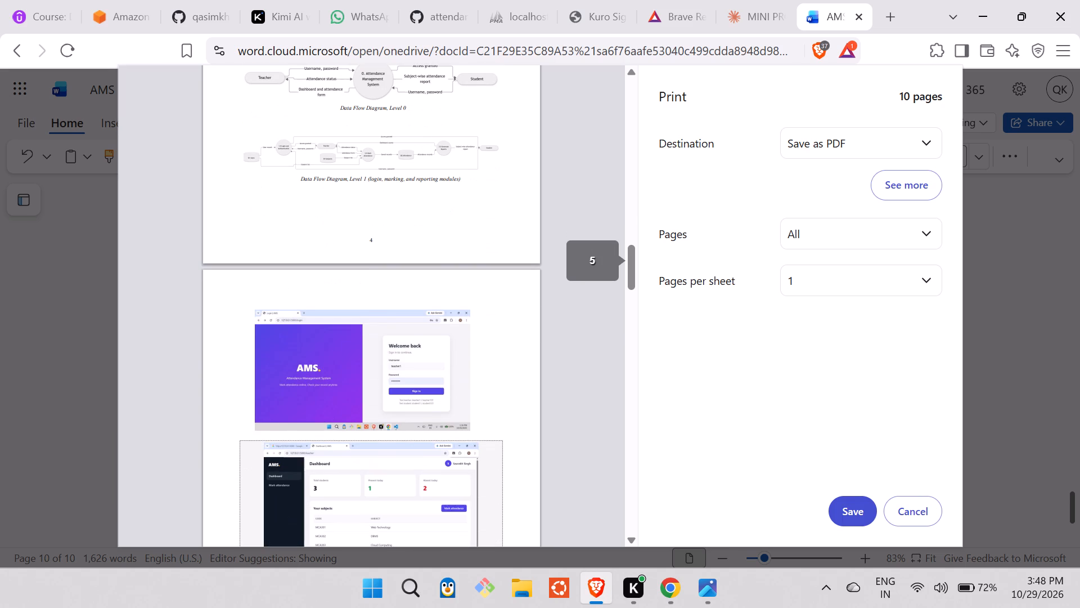
key("Down")
key("Down")
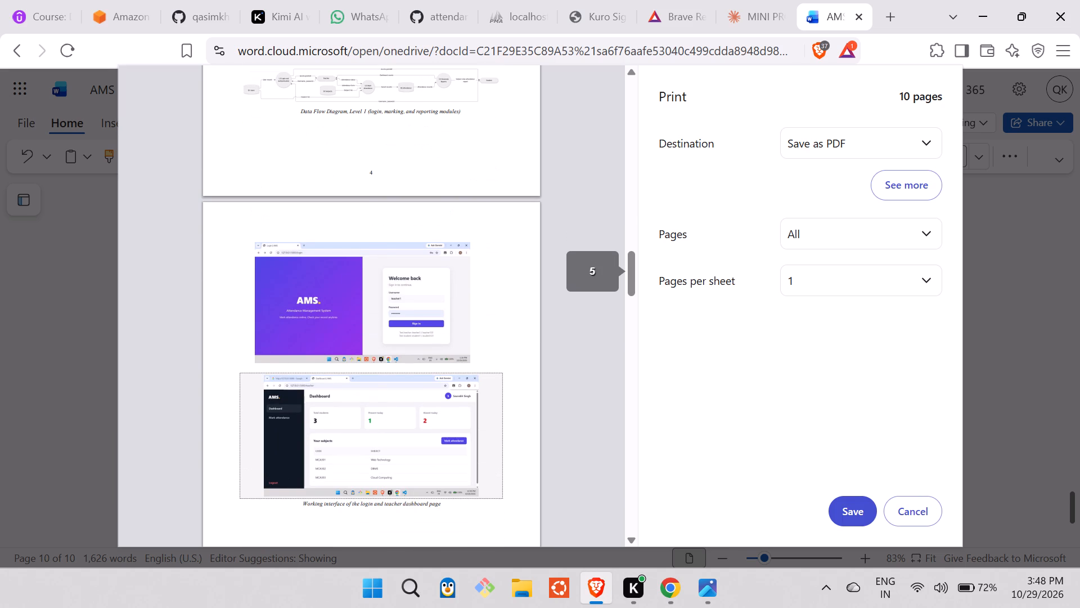
key("Down")
key("Down")
key("Down")
key("Down")
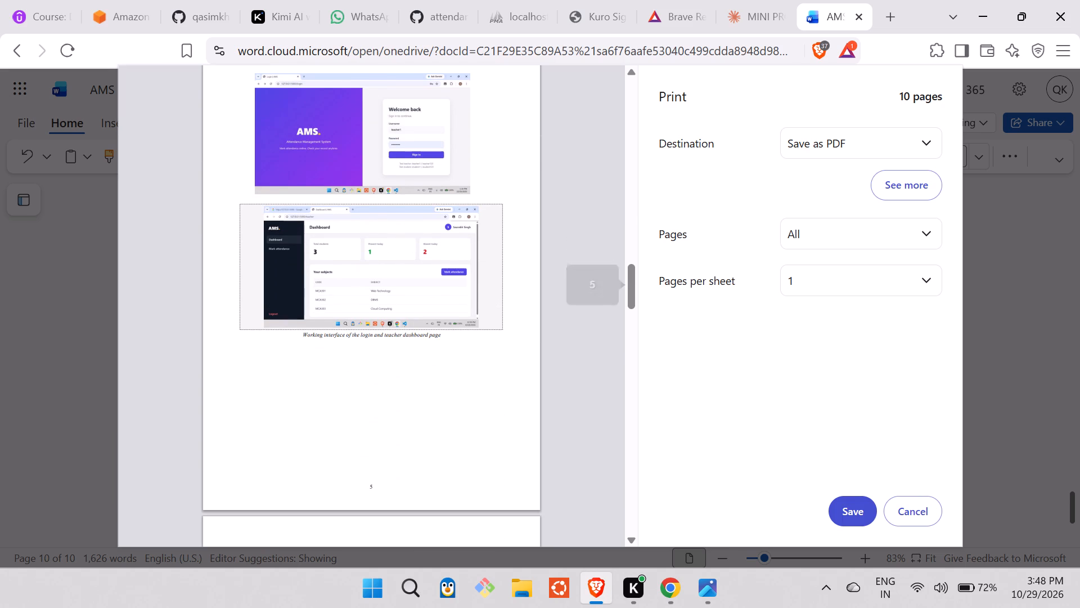
Check the spacing after the dashboard screenshot, the mark attendance image and Stages 4 to 6 on preview pages 5 and 6.
key("Down")
key("Down")
key("Down")
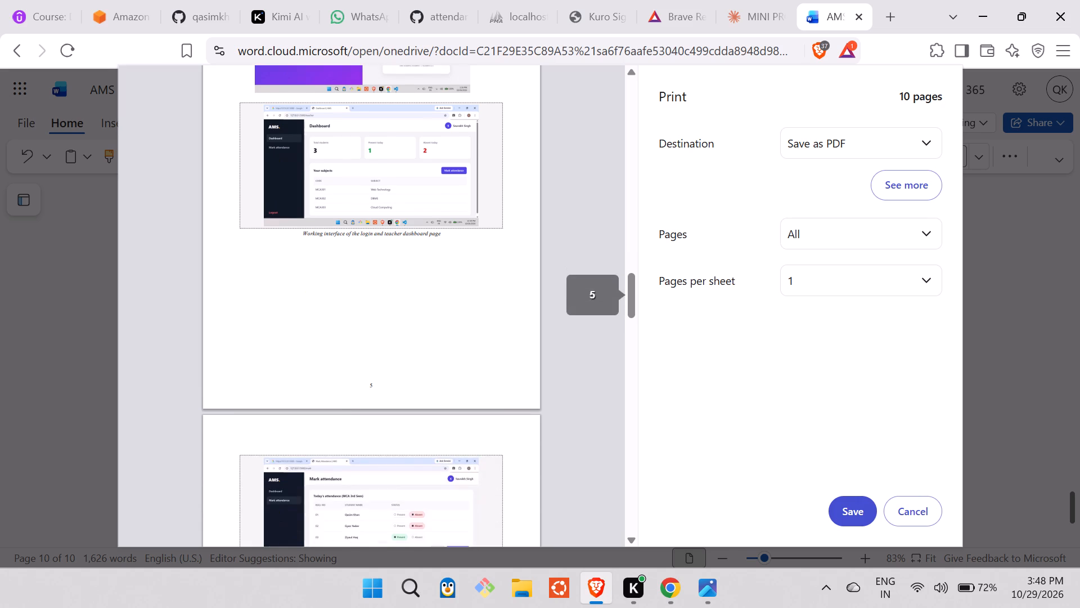
key("Down")
key("Down")
key("Down")
key("Down")
key("Down")
key("Down")
key("Down")
key("Down")
key("Down")
key("Down")
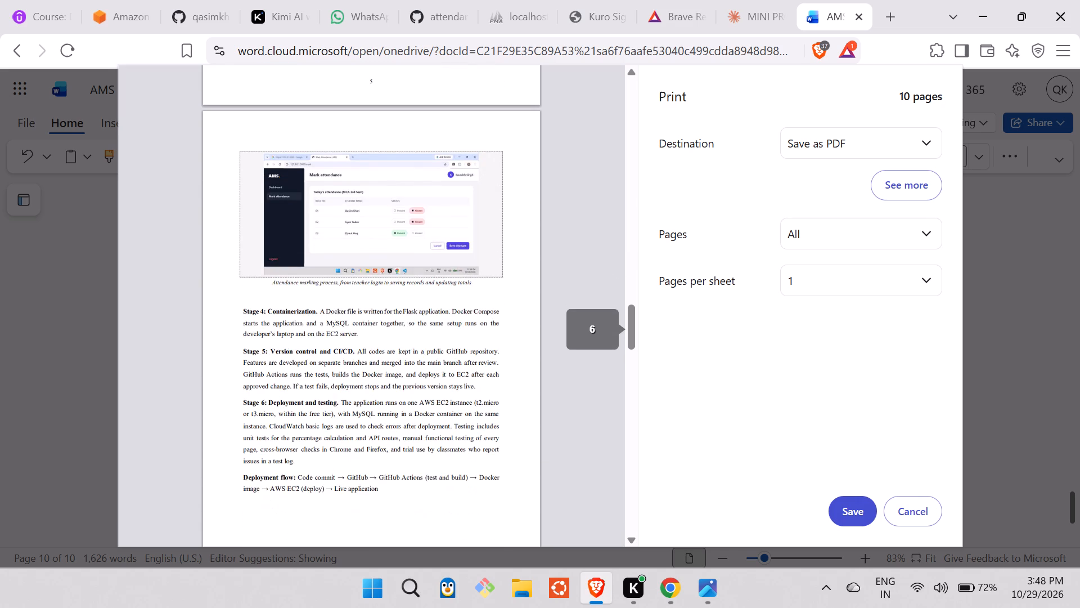
Check the deployment pipeline image, the Project timeline table and the Gantt chart with its caption on preview pages 7 and 8.
key("Down")
key("Down")
key("Down")
key("Down")
key("Down")
key("Down")
key("Down")
key("Down")
key("Down")
key("Down")
key("Down")
key("Down")
key("Down")
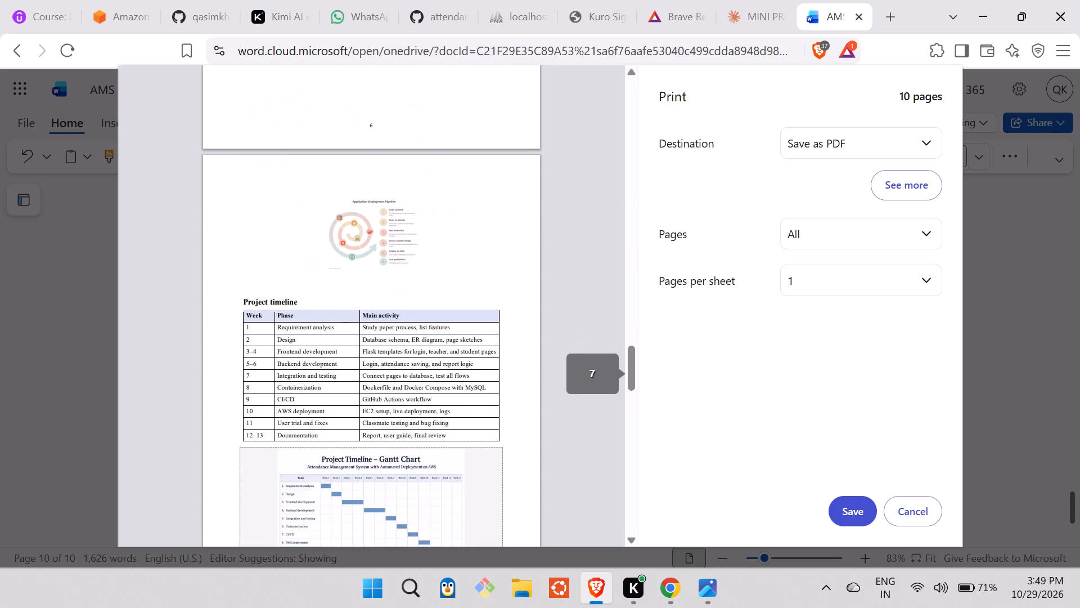
key("Down")
key("Down")
key("Down")
key("Down")
key("Down")
key("Down")
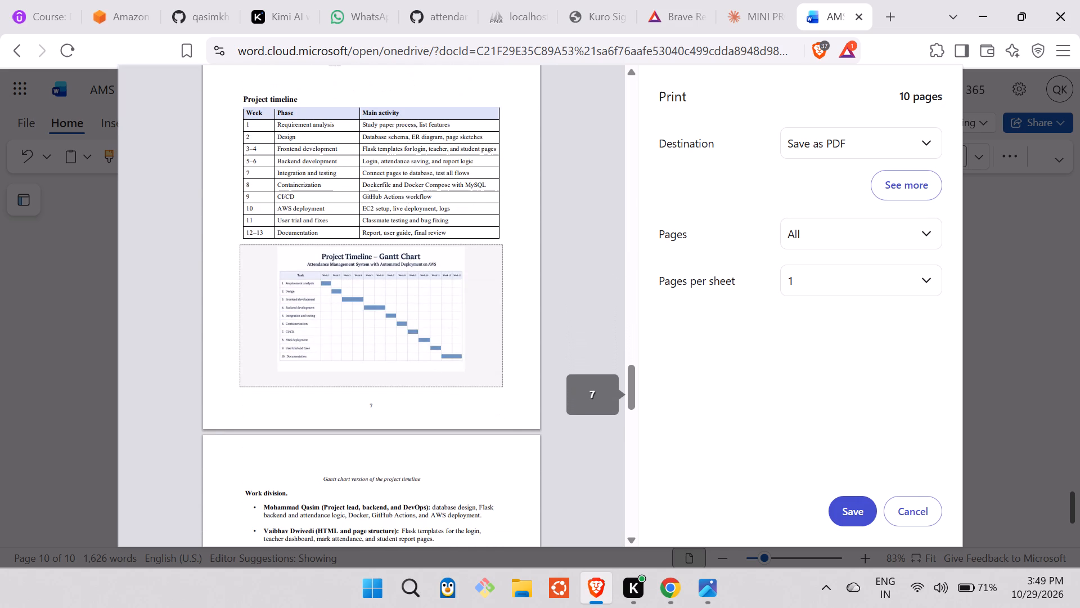
key("Down")
key("Down")
key("Down")
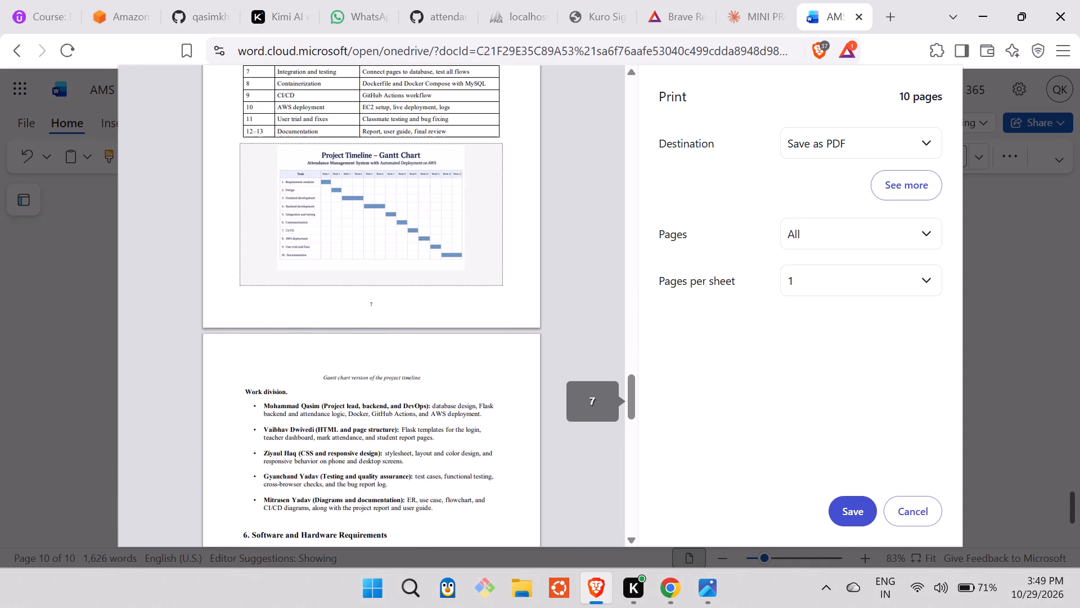
Check the Work division list and the Software and Hardware Requirements section on preview page 8.
key("Down")
key("Down")
key("Down")
key("Down")
key("Down")
key("Down")
key("Down")
key("Down")
key("Down")
key("Down")
key("Down")
key("Down")
key("Down")
key("Down")
key("Down")
key("Down")
key("Down")
key("Down")
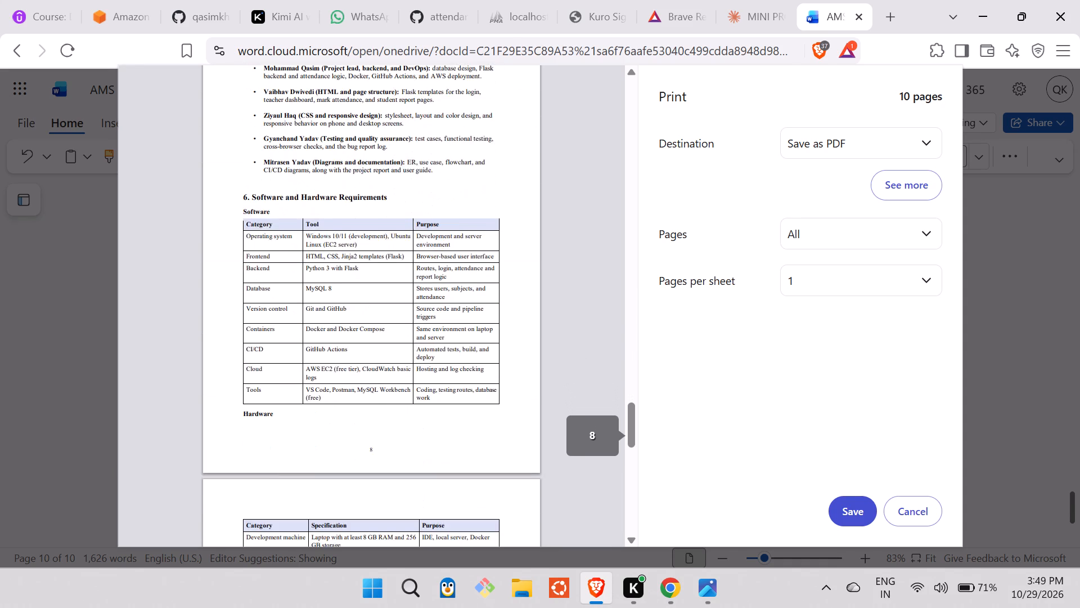
Check the hardware table, Expected Outcomes and References on preview pages 9 and 10, and leave the print preview without saving.
key("Down")
key("Down")
key("Down")
key("Down")
key("Down")
key("Down")
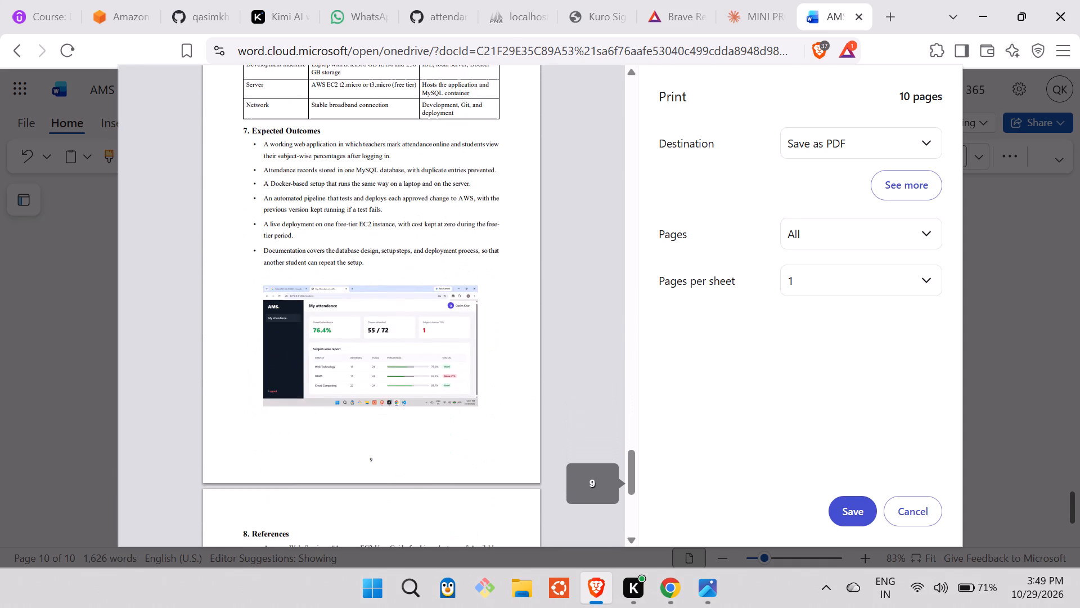
key("Down")
key("Down")
key("Down")
key("Down")
key("Down")
key("Down")
key("Down")
key("Down")
key("Down")
key("Down")
key("Down")
key("Down")
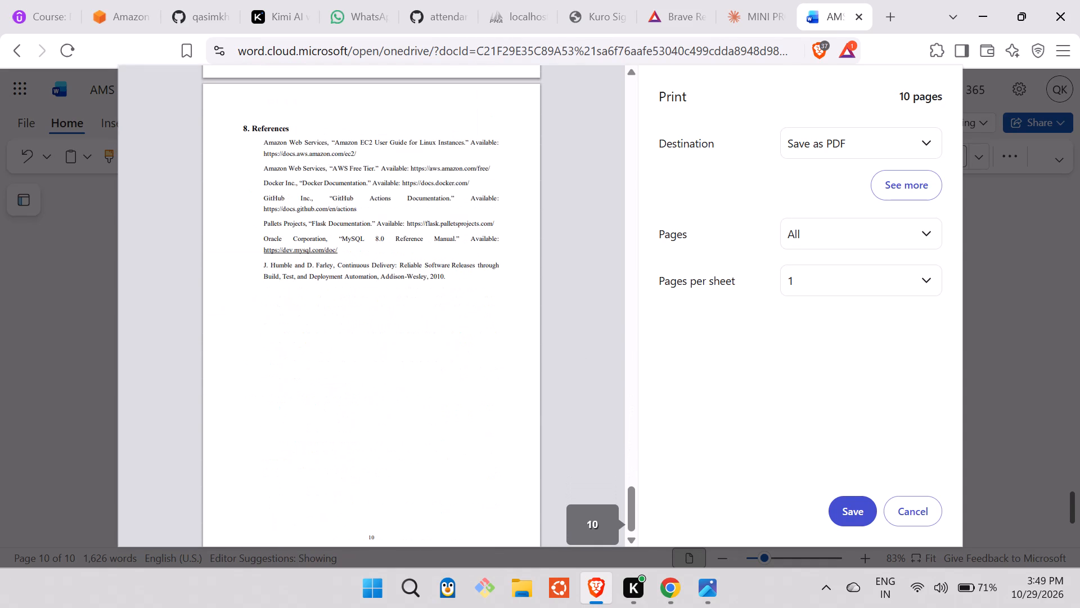
key("Down")
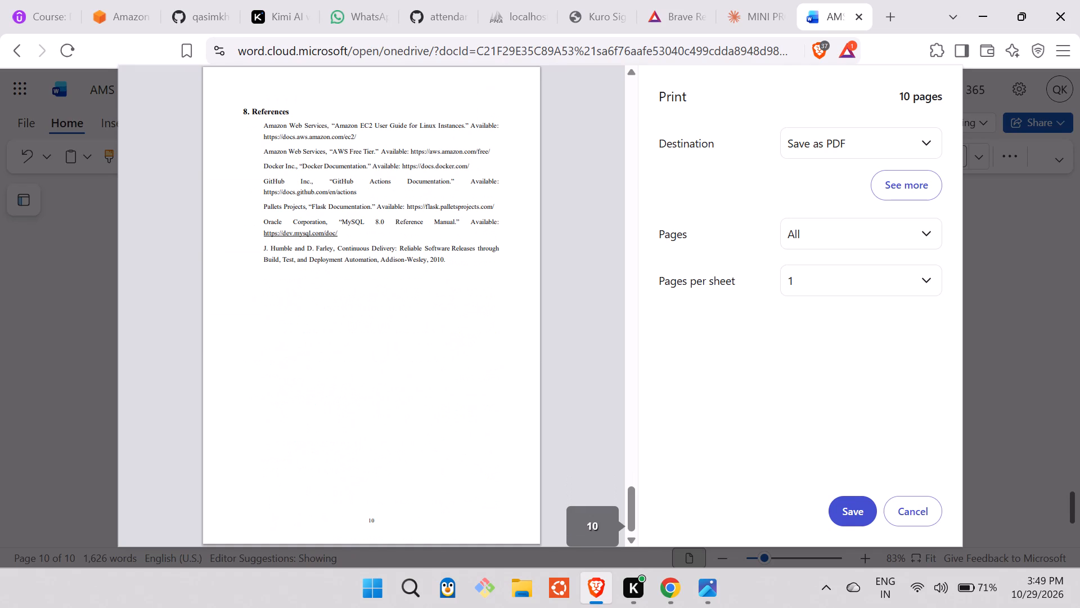
left_click(888, 497)
Look back over the cover page and the Title of the Project and Introduction sections in the document.
scroll(625, 414, "up", 6)
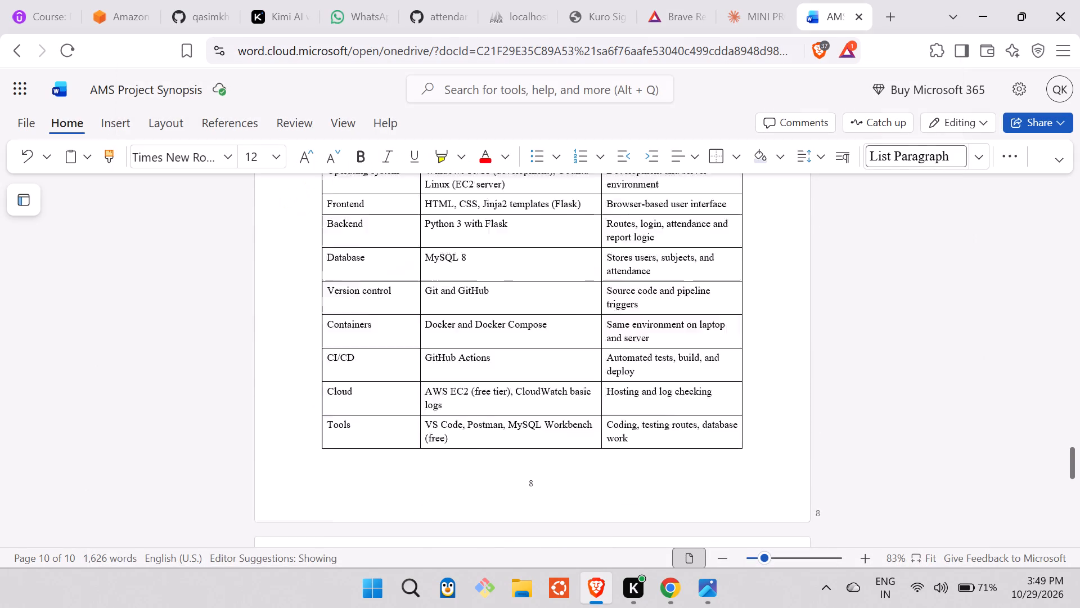
scroll(625, 414, "up", 5)
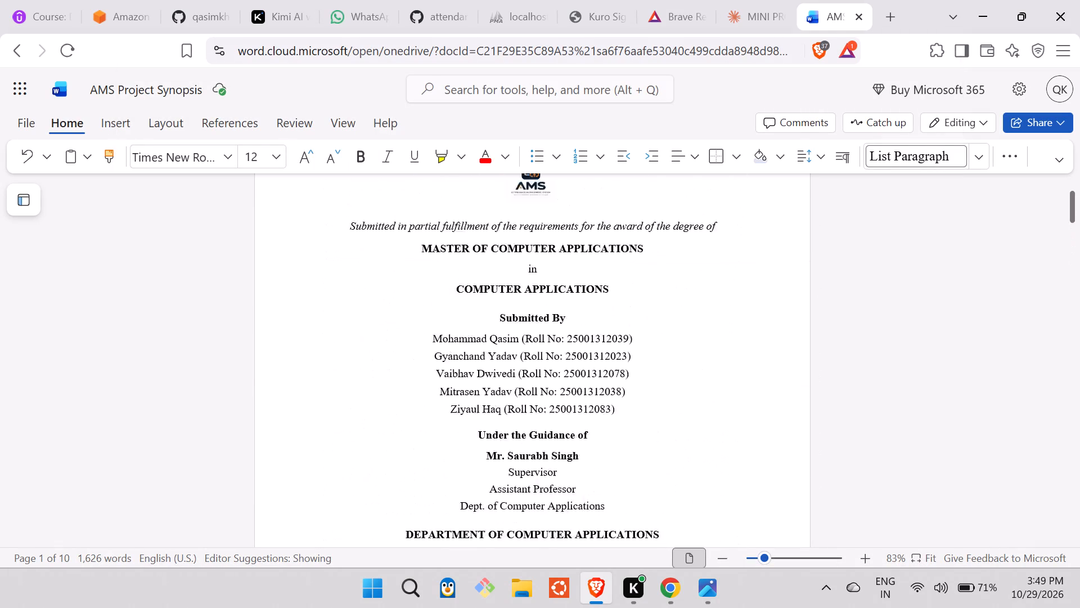
scroll(625, 414, "up", 1)
scroll(625, 414, "down", 4)
scroll(625, 414, "up", 1)
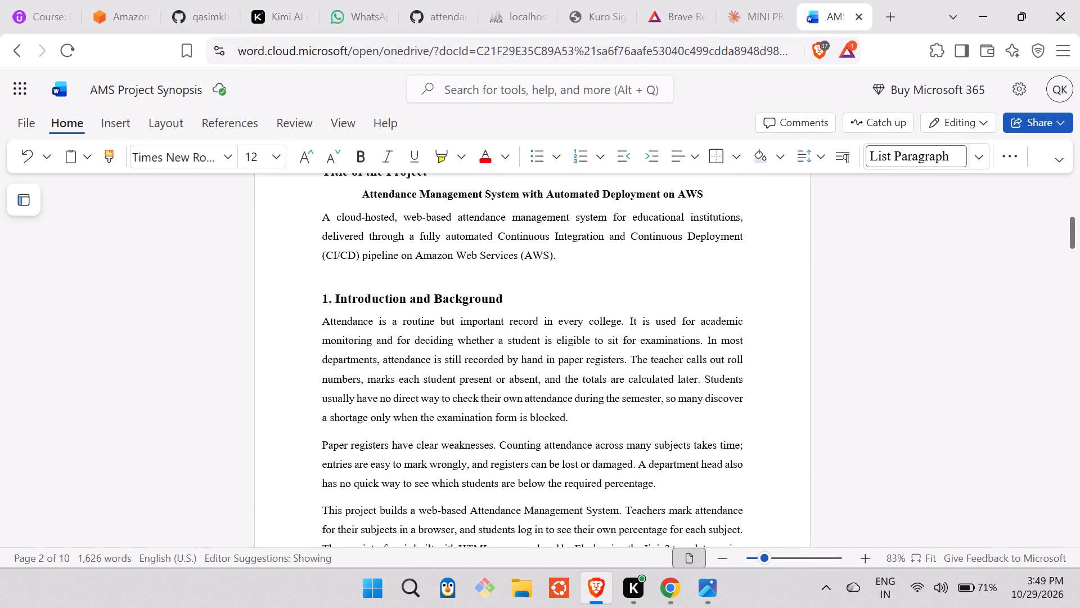